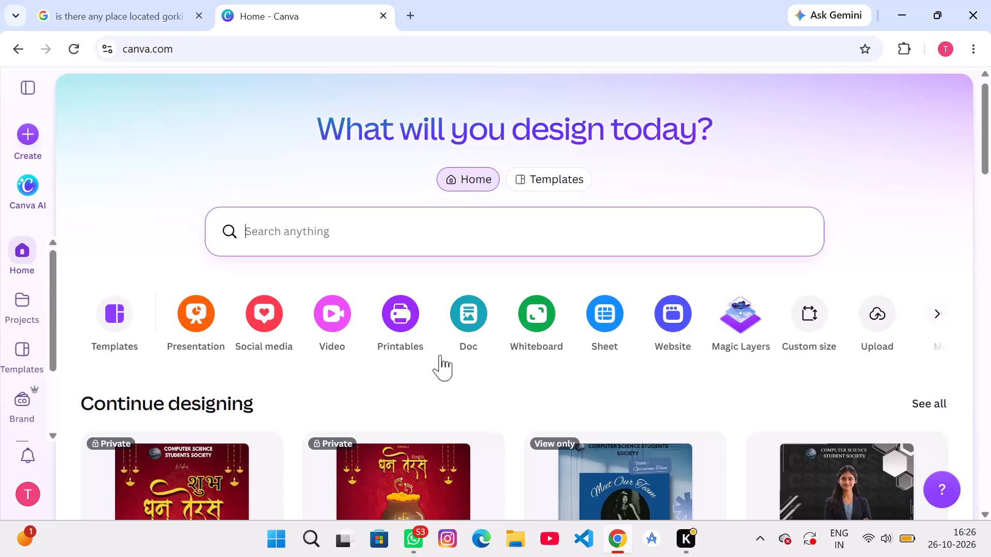
Open the recent private Instagram Story design "Red And White Illustrated Happy Dhanteras" for editing.
{"action": "scroll", "coordinate": [459, 420], "scroll_direction": "down", "scroll_amount": 2}
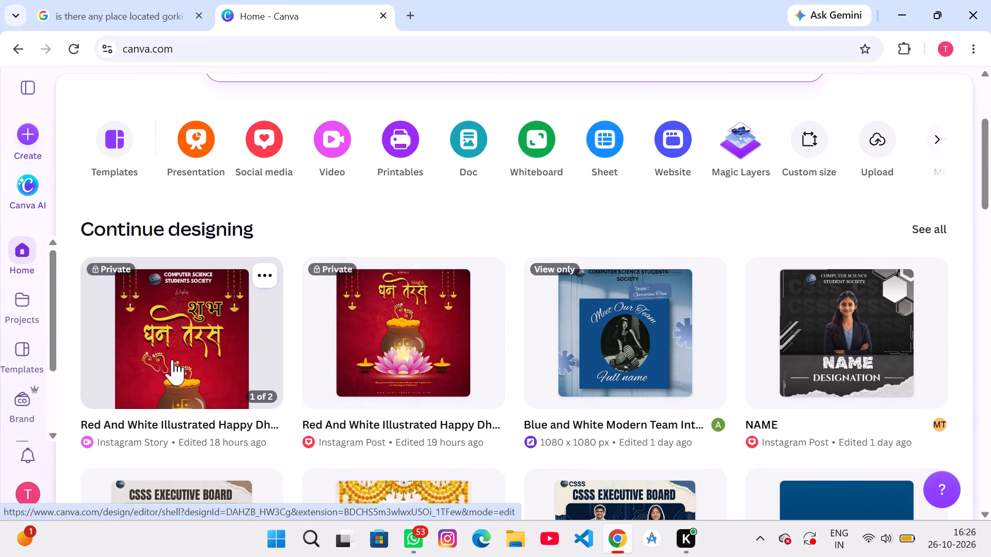
{"action": "left_click", "coordinate": [172, 359]}
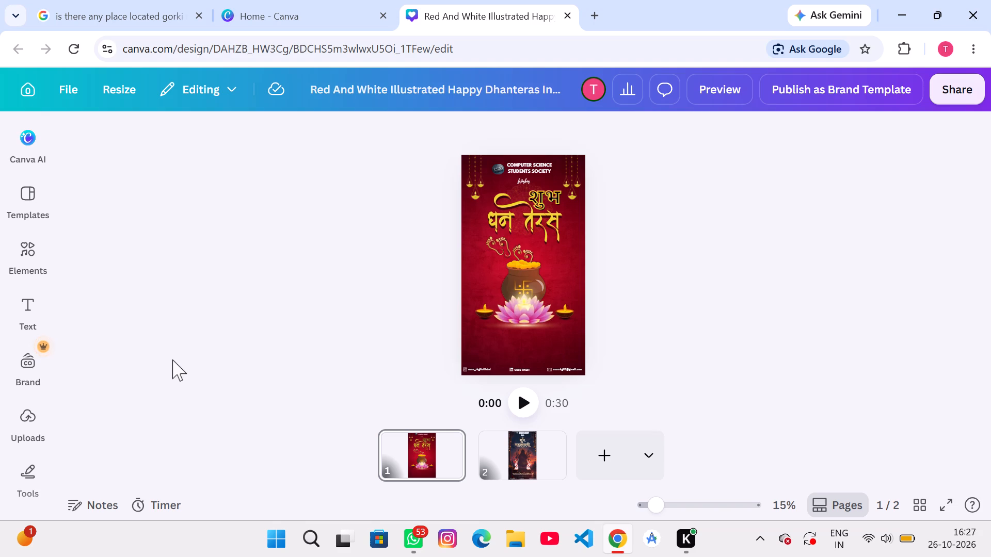
Search the design templates for "happy dhanteras".
{"action": "left_click", "coordinate": [5, 201]}
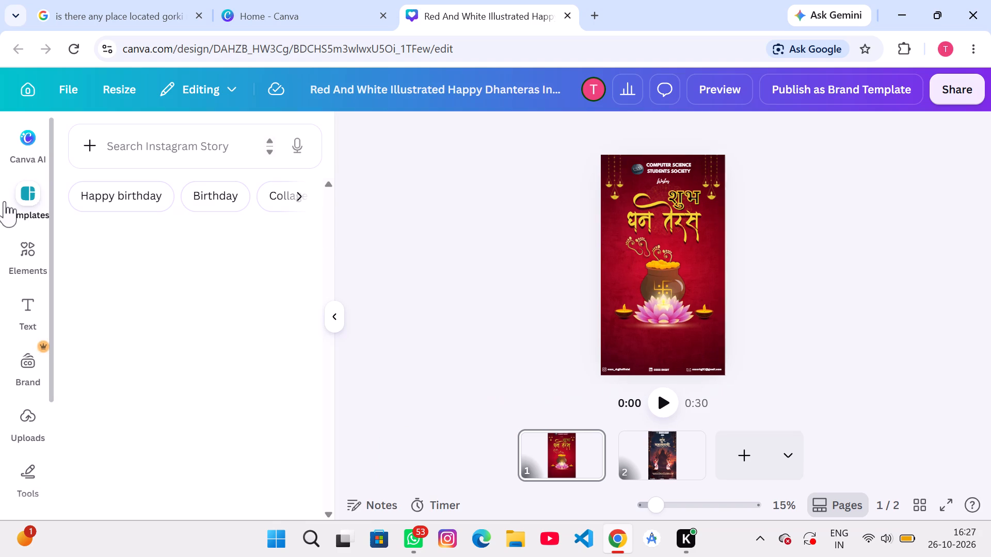
{"action": "left_click", "coordinate": [163, 141]}
{"action": "type", "text": "happy dhatnerw"}
{"action": "key", "text": "BackSpace"}
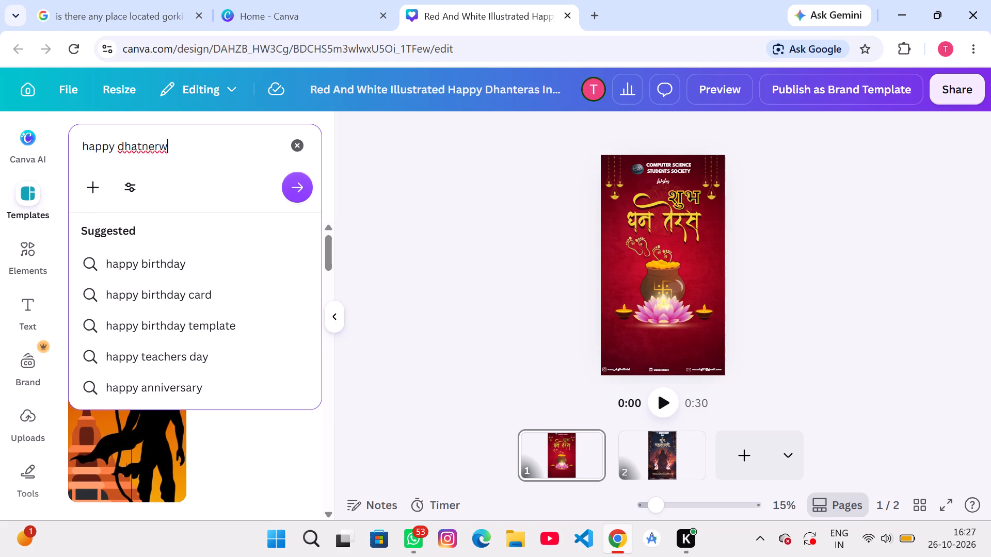
{"action": "key", "text": "BackSpace"}
{"action": "key", "text": "BackSpace"}
{"action": "key", "text": "BackSpace"}
{"action": "key", "text": "BackSpace"}
{"action": "type", "text": "nteras"}
{"action": "key", "text": "Return"}
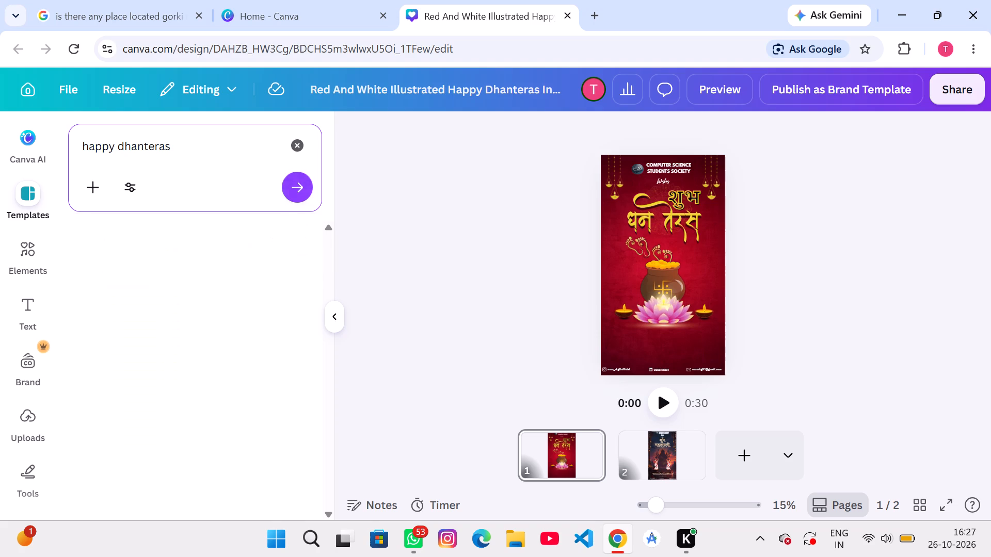
Add the dark brown Happy Dhanteras template with the seated goddess, hanging lamps and falling coins as a new page.
{"action": "scroll", "coordinate": [143, 325], "scroll_direction": "down", "scroll_amount": 1}
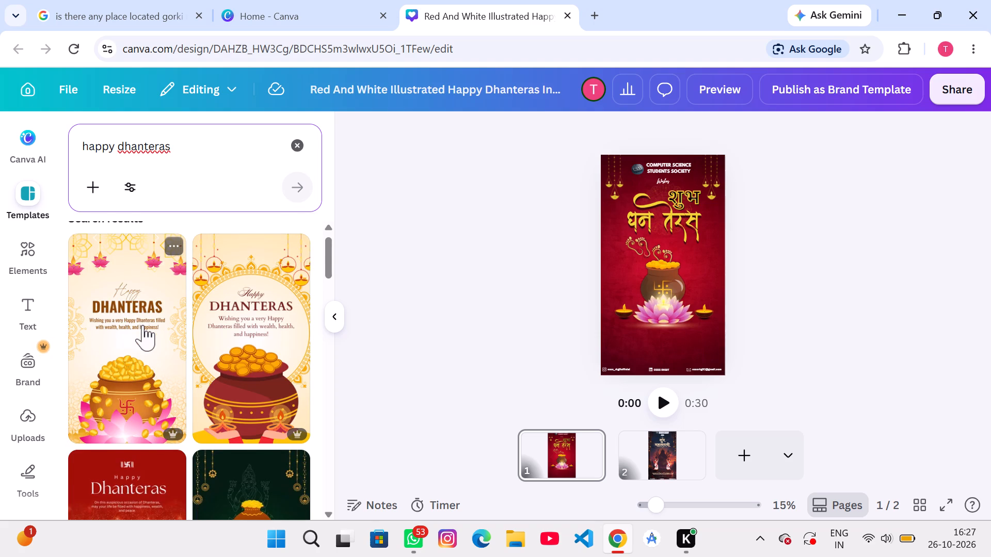
{"action": "left_click", "coordinate": [180, 224]}
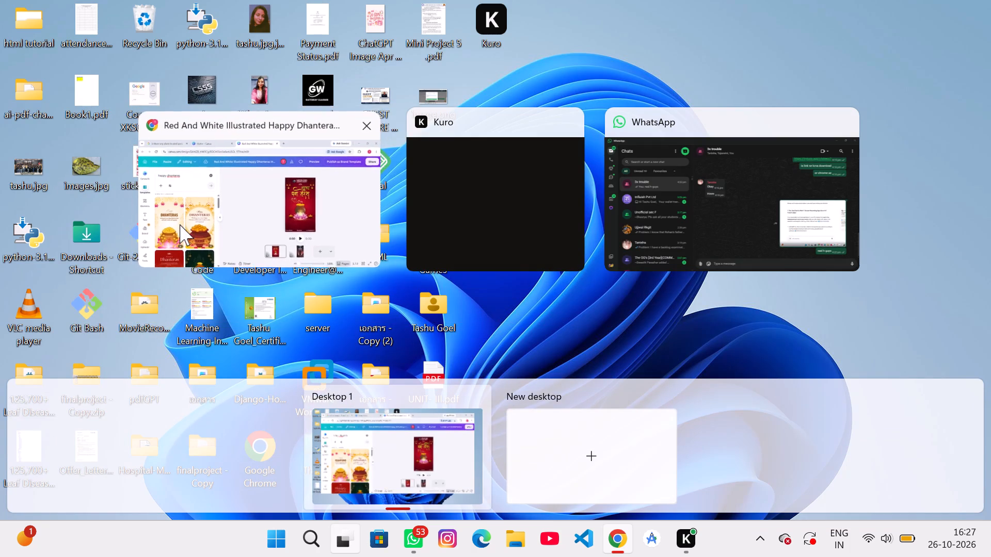
{"action": "scroll", "coordinate": [296, 350], "scroll_direction": "down", "scroll_amount": 1}
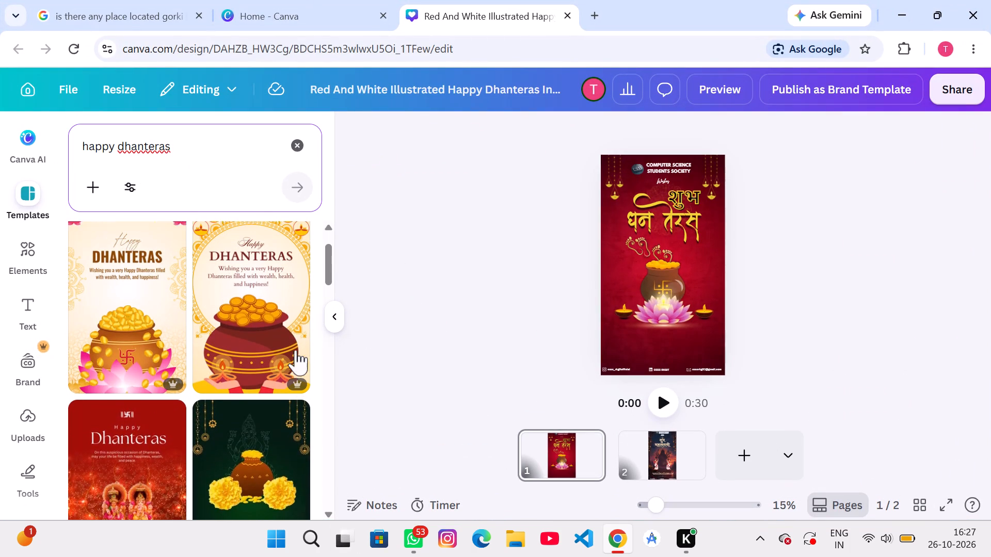
{"action": "scroll", "coordinate": [296, 350], "scroll_direction": "down", "scroll_amount": 2}
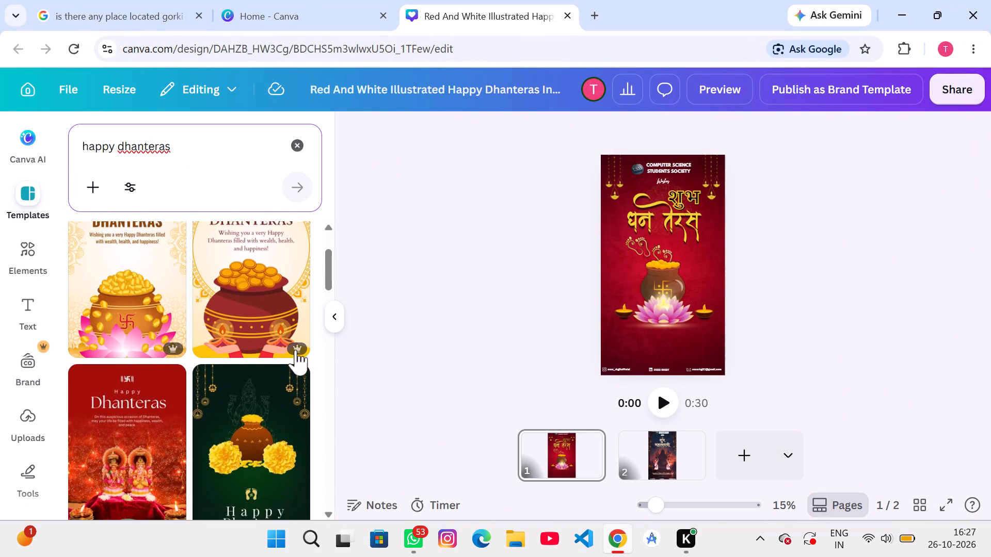
{"action": "scroll", "coordinate": [296, 350], "scroll_direction": "down", "scroll_amount": 5}
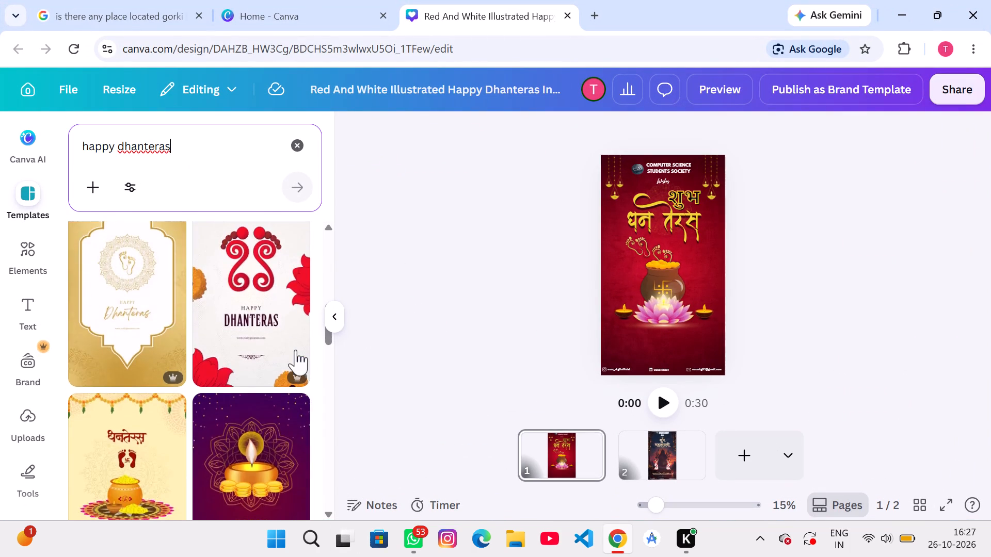
{"action": "scroll", "coordinate": [296, 350], "scroll_direction": "down", "scroll_amount": 1}
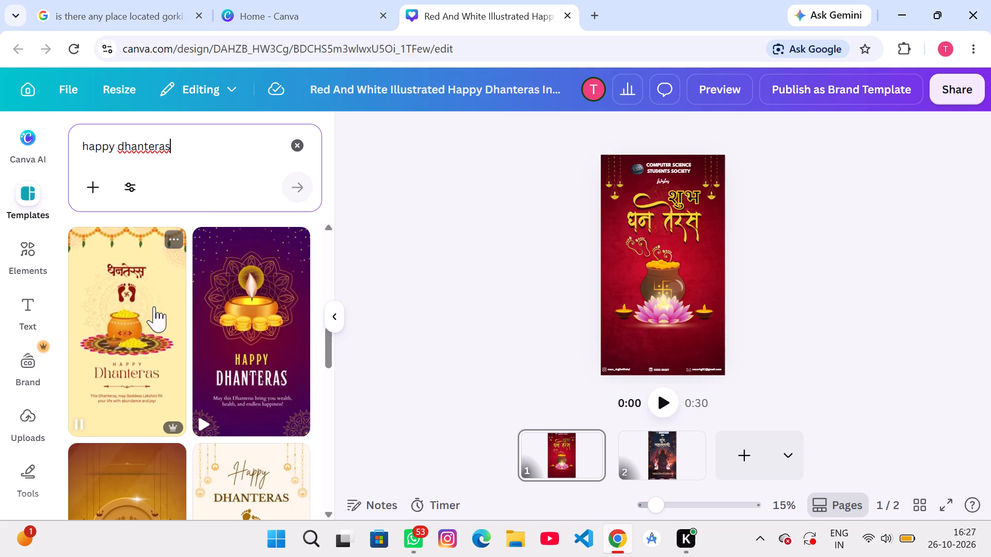
{"action": "scroll", "coordinate": [157, 301], "scroll_direction": "down", "scroll_amount": 1}
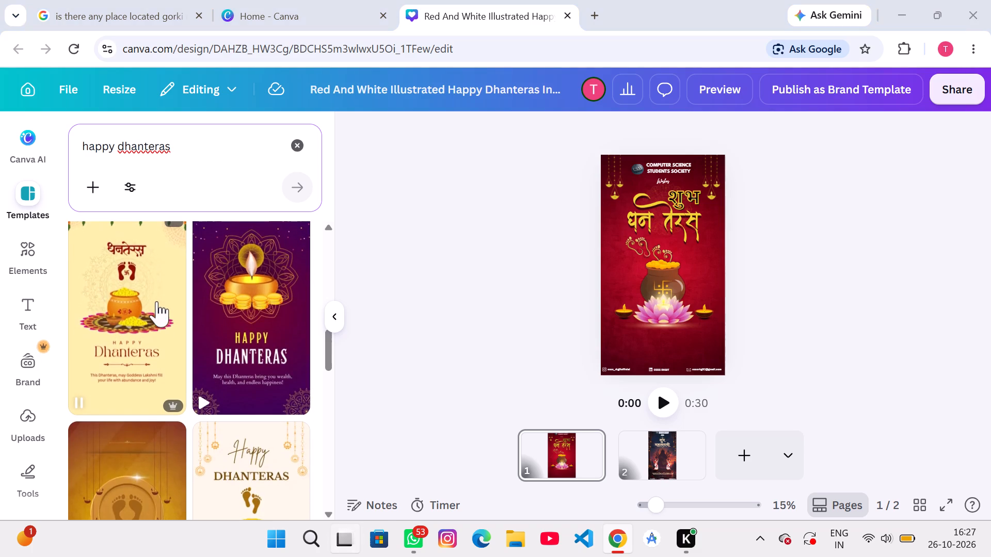
{"action": "scroll", "coordinate": [157, 301], "scroll_direction": "down", "scroll_amount": 1}
{"action": "left_click", "coordinate": [169, 253]}
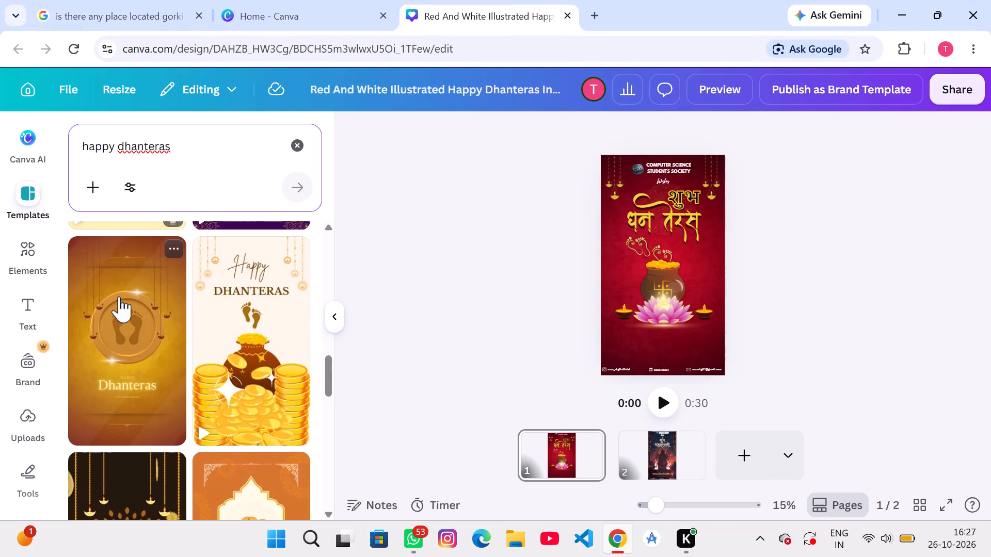
{"action": "scroll", "coordinate": [119, 297], "scroll_direction": "down", "scroll_amount": 2}
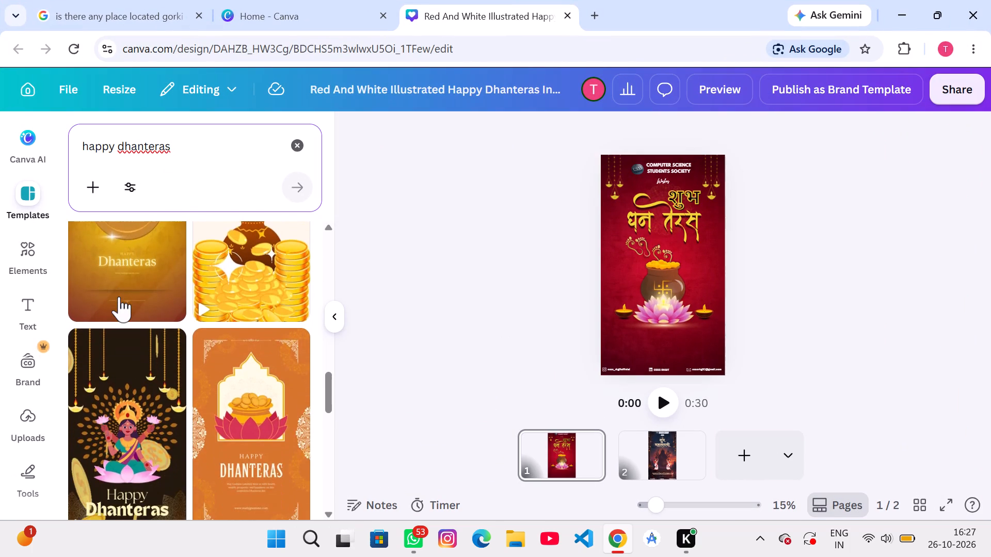
{"action": "scroll", "coordinate": [119, 297], "scroll_direction": "down", "scroll_amount": 1}
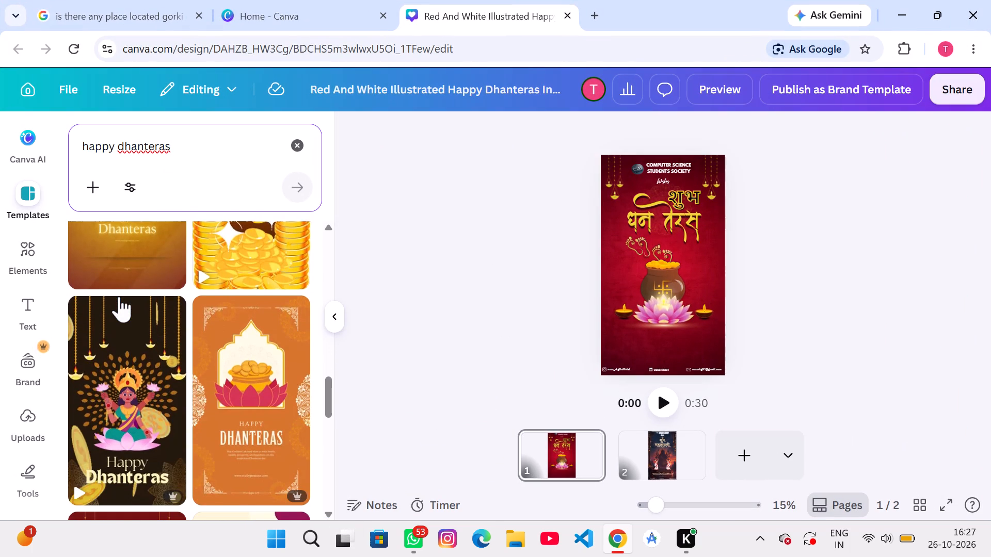
{"action": "scroll", "coordinate": [119, 297], "scroll_direction": "down", "scroll_amount": 2}
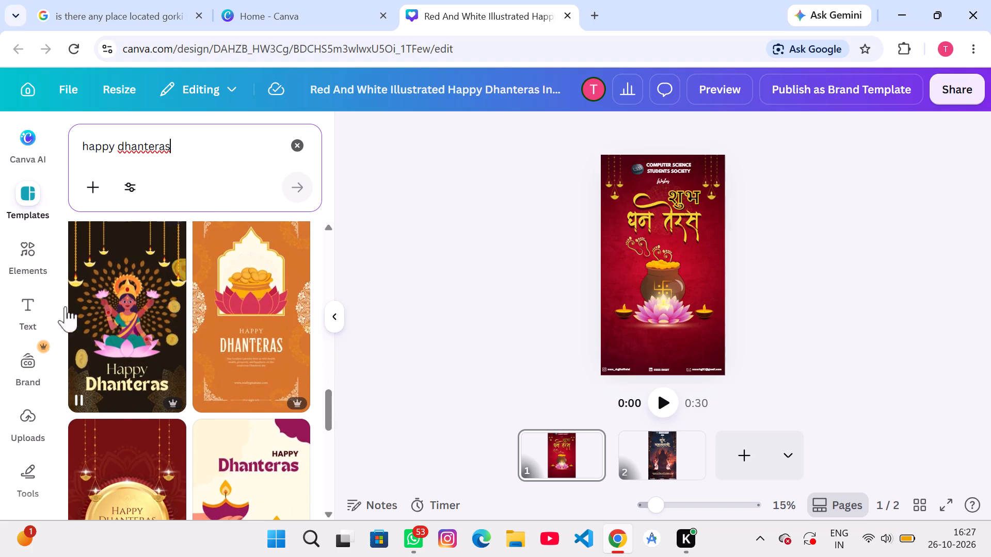
{"action": "left_click", "coordinate": [148, 349]}
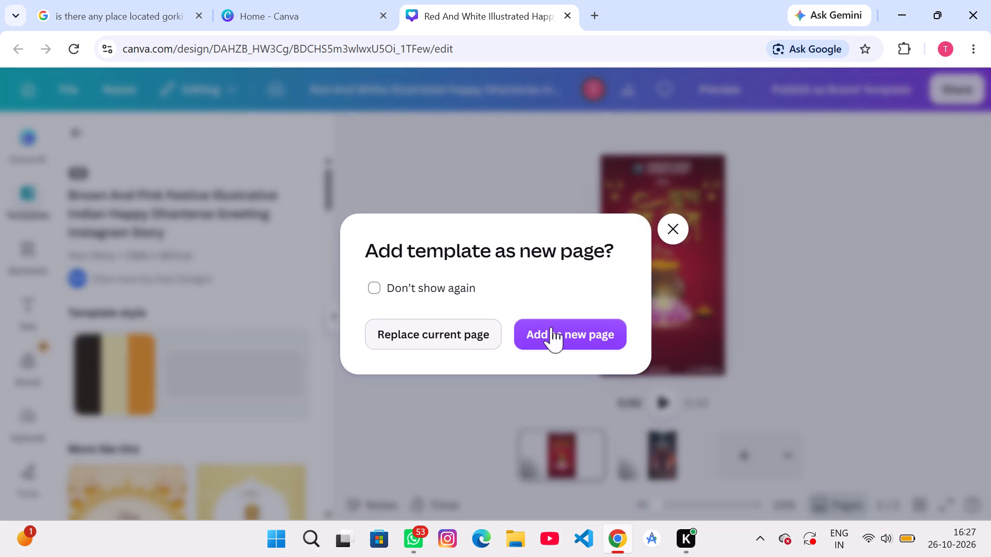
{"action": "left_click", "coordinate": [552, 329]}
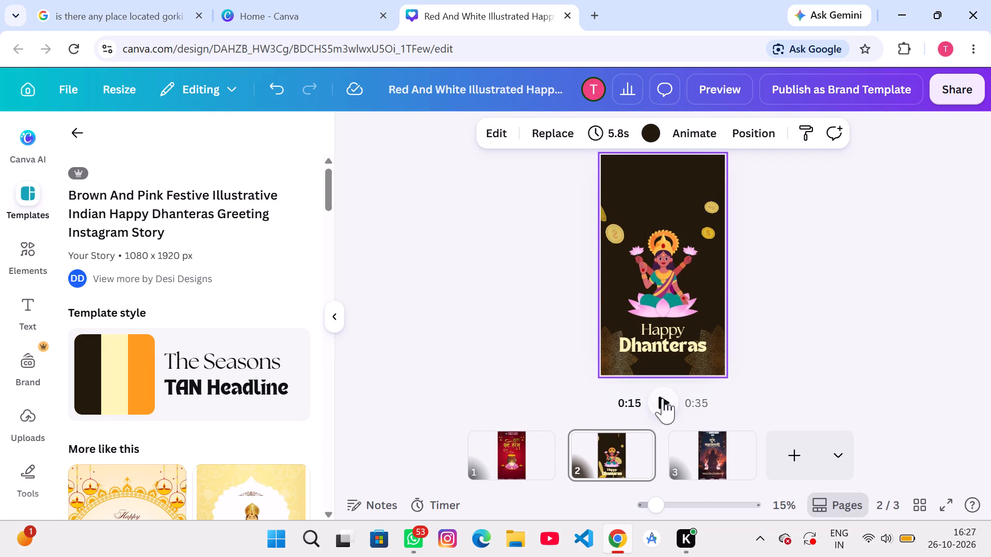
Move the falling coins animation on the brown page leftward until its right edge roughly meets the page's right edge.
{"action": "left_click", "coordinate": [661, 208]}
{"action": "left_click_drag", "start_coordinate": [661, 208], "coordinate": [599, 215]}
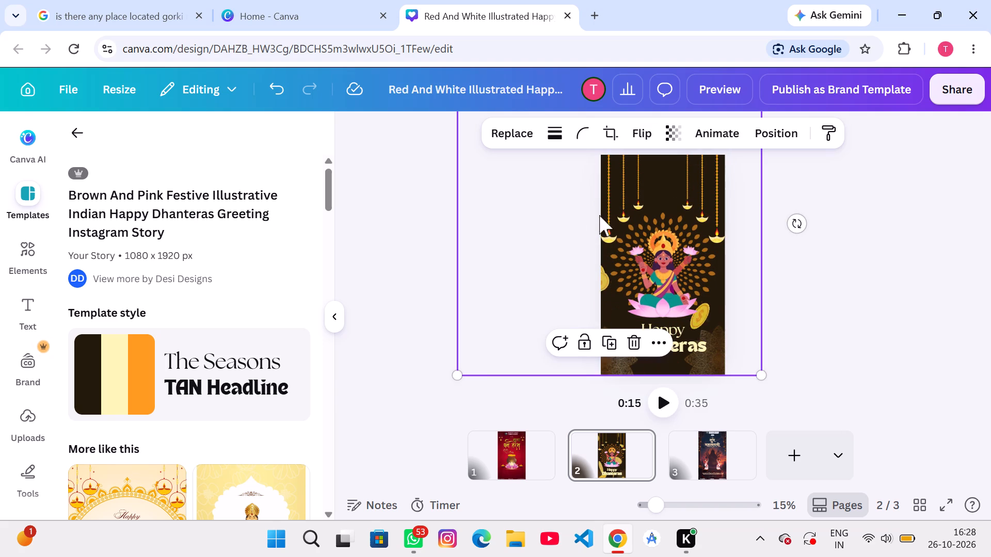
{"action": "left_click_drag", "start_coordinate": [599, 215], "coordinate": [623, 207]}
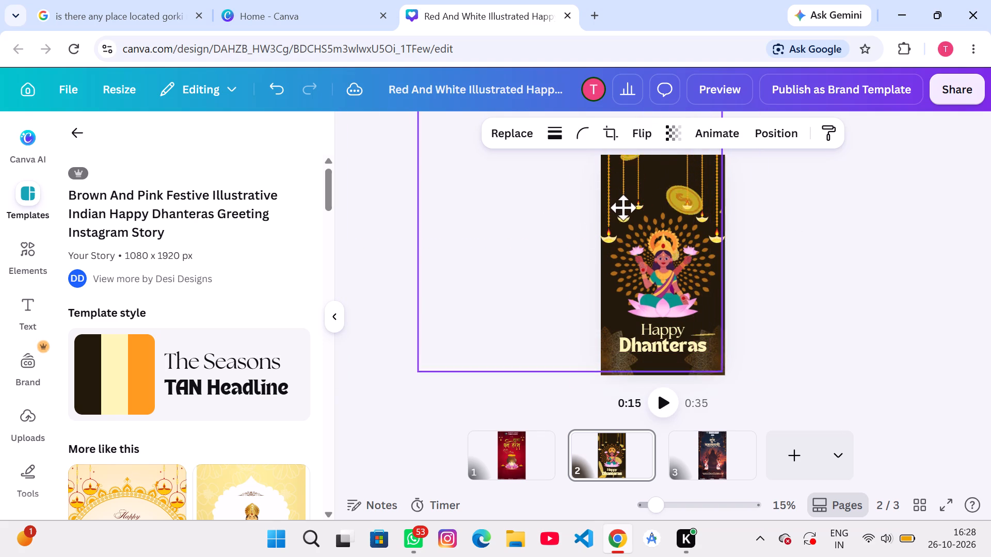
{"action": "left_click_drag", "start_coordinate": [623, 207], "coordinate": [624, 213]}
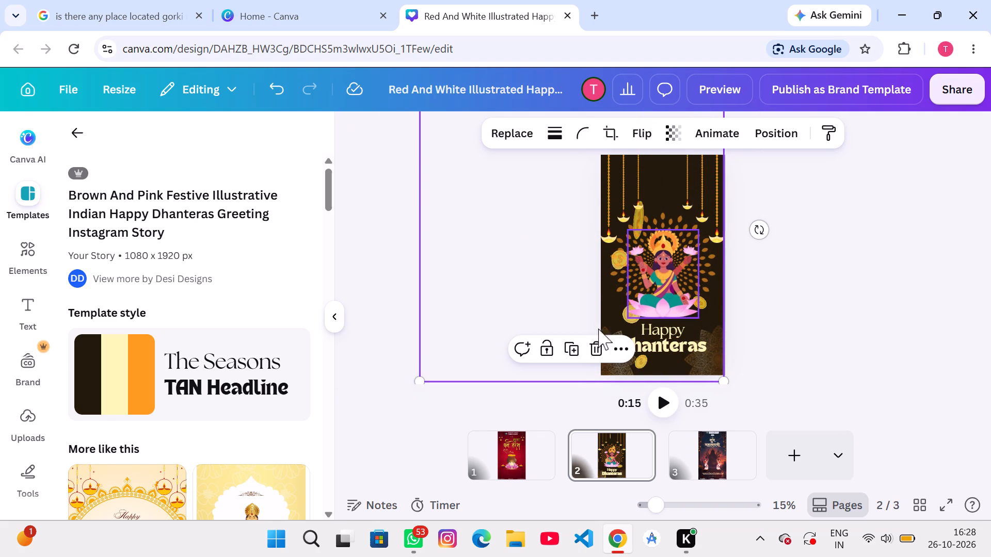
Copy the falling coins animation from the brown page onto the red Dhanteras page.
{"action": "left_click", "coordinate": [616, 351]}
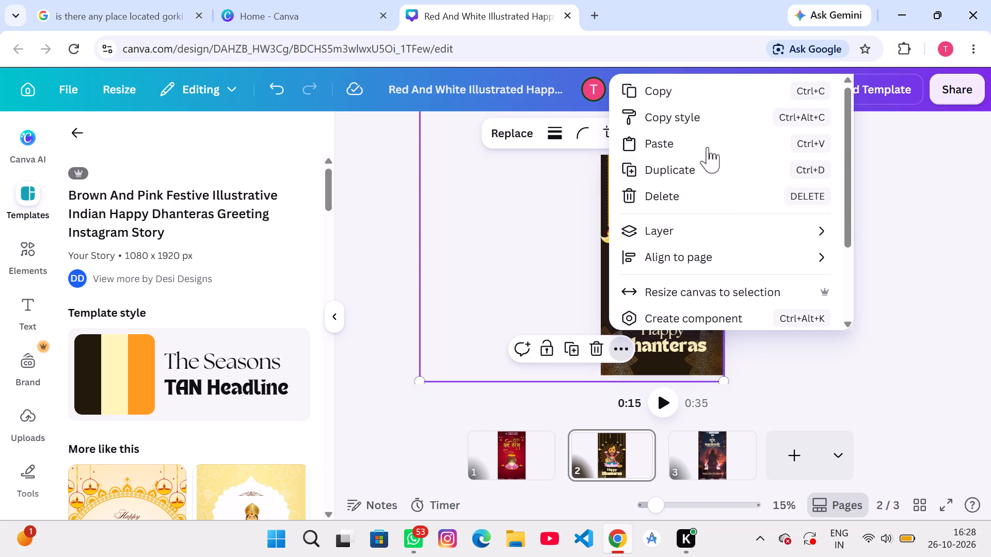
{"action": "left_click_drag", "start_coordinate": [679, 65], "coordinate": [679, 79]}
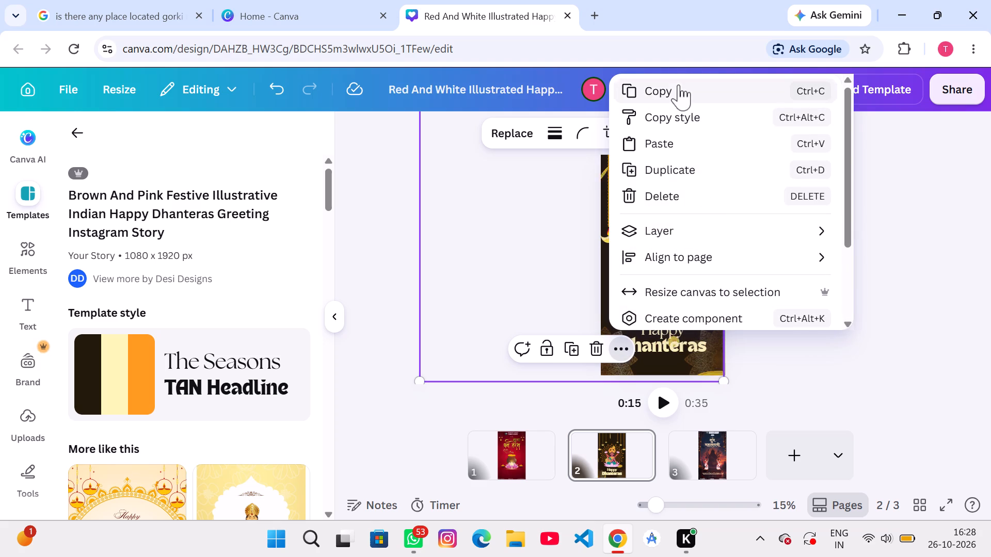
{"action": "left_click", "coordinate": [679, 84]}
{"action": "left_click", "coordinate": [524, 462]}
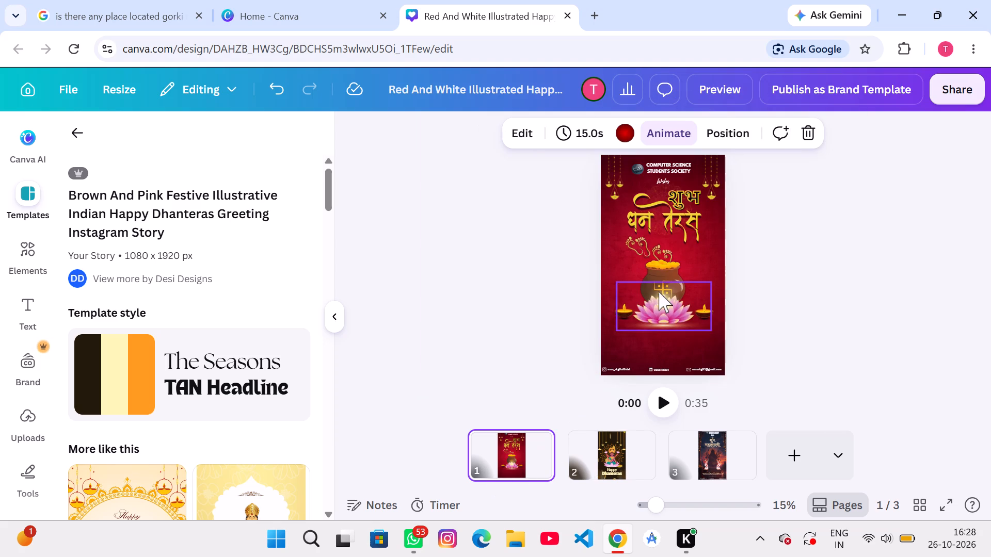
{"action": "left_click", "coordinate": [649, 330]}
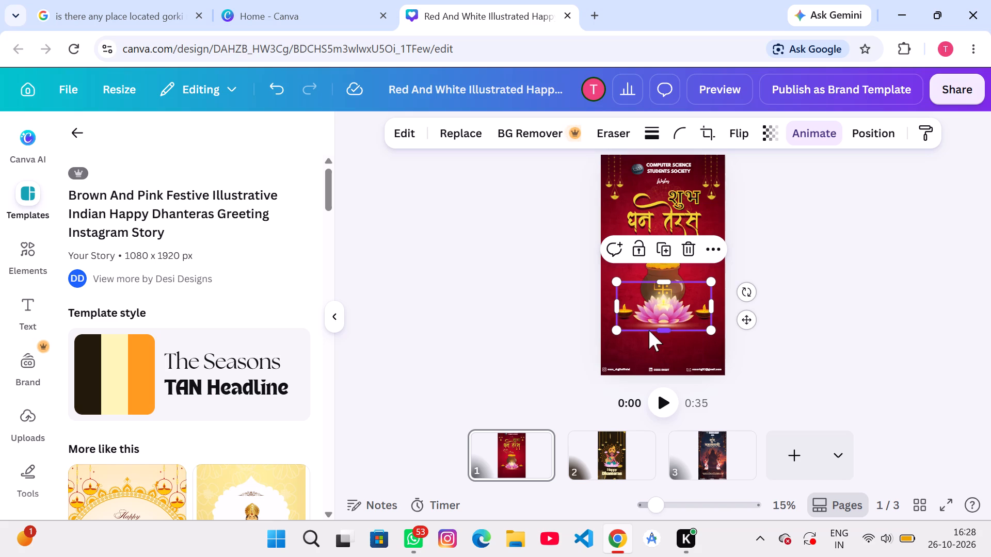
{"action": "key", "text": "ctrl+v"}
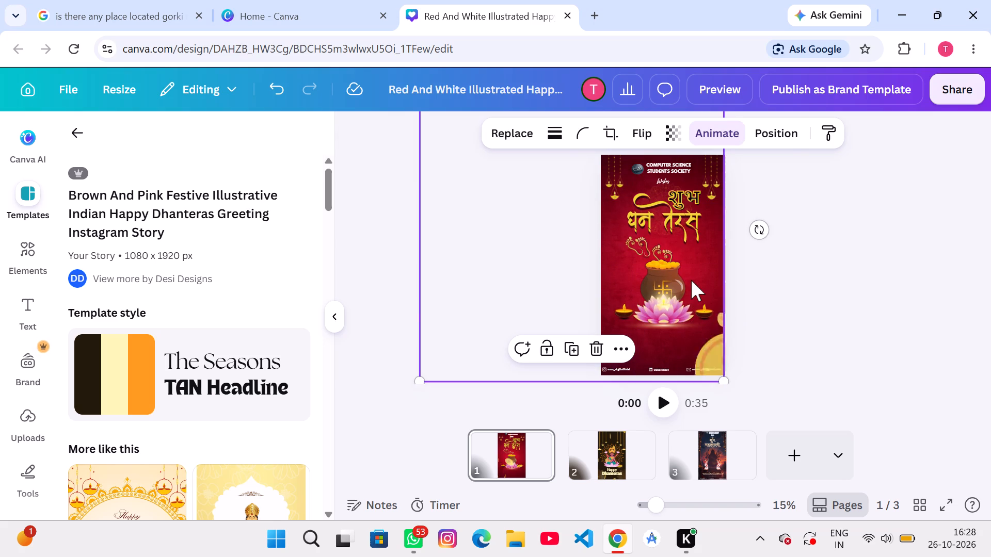
{"action": "left_click", "coordinate": [817, 324]}
{"action": "left_click", "coordinate": [817, 324]}
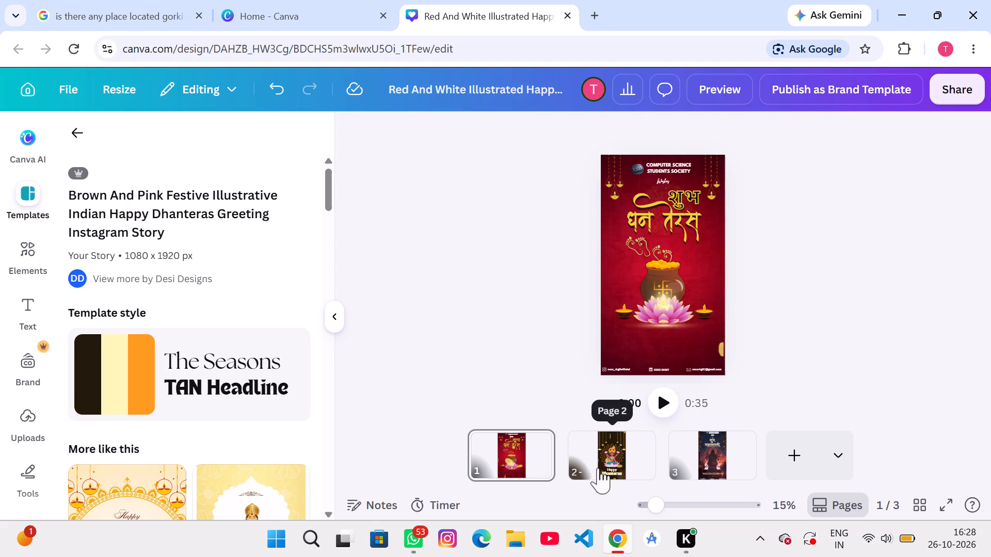
Delete the brown Happy Dhanteras page and the शुभ महानवमी page, keeping only the red Dhanteras page.
{"action": "left_click", "coordinate": [637, 438]}
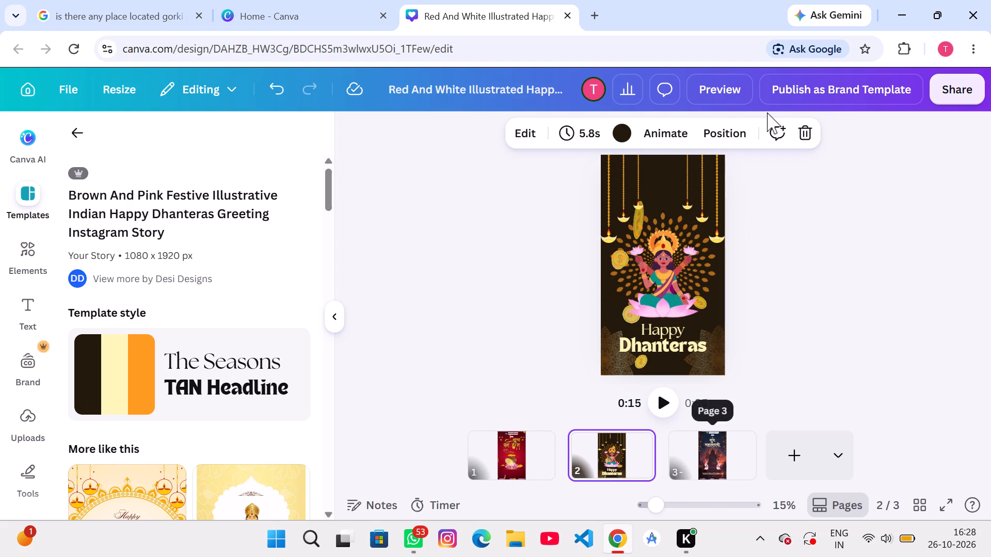
{"action": "left_click", "coordinate": [803, 130]}
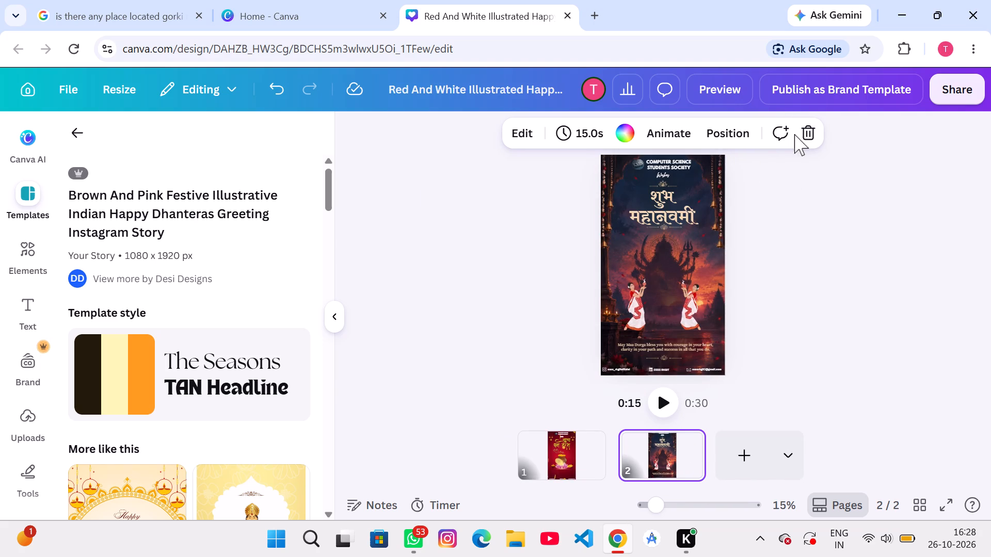
{"action": "left_click", "coordinate": [805, 134]}
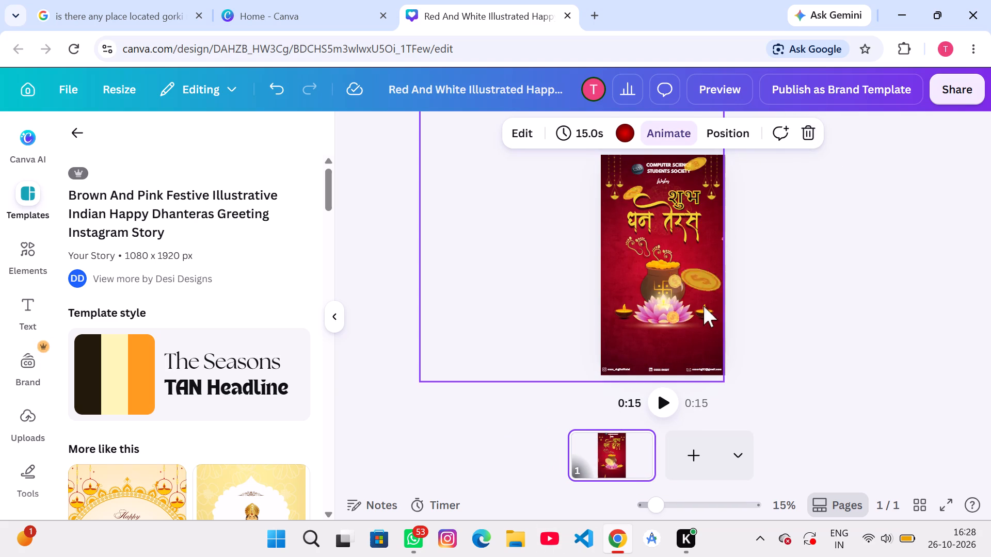
{"action": "left_click", "coordinate": [762, 272]}
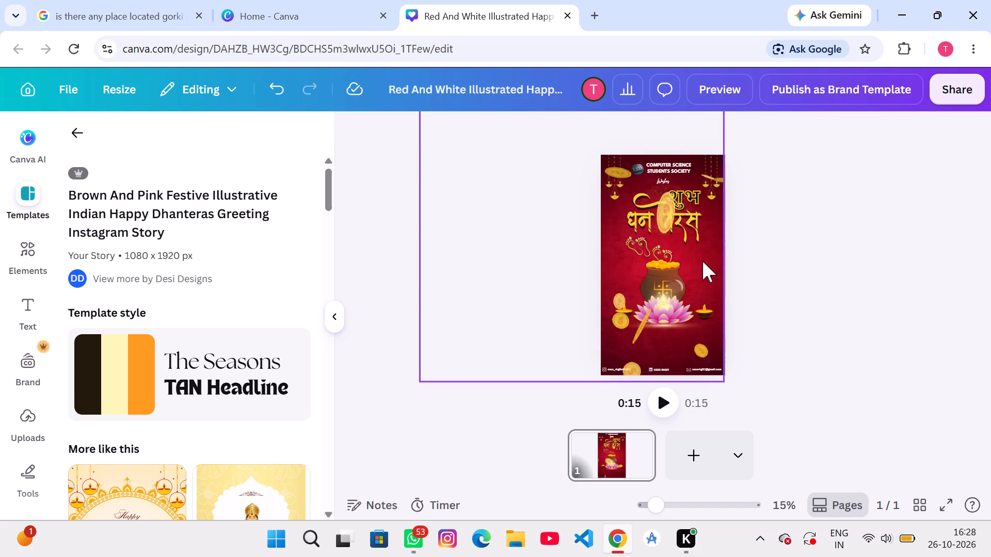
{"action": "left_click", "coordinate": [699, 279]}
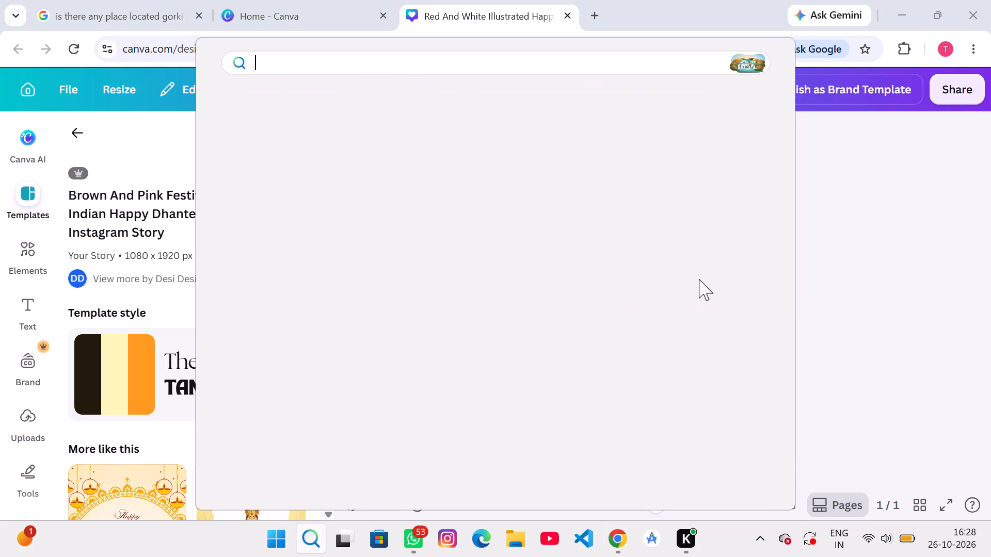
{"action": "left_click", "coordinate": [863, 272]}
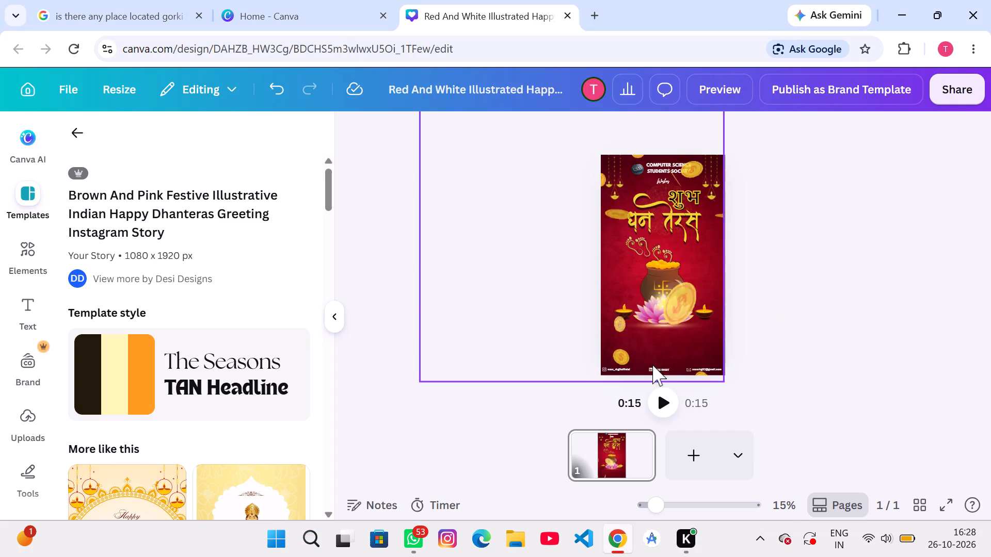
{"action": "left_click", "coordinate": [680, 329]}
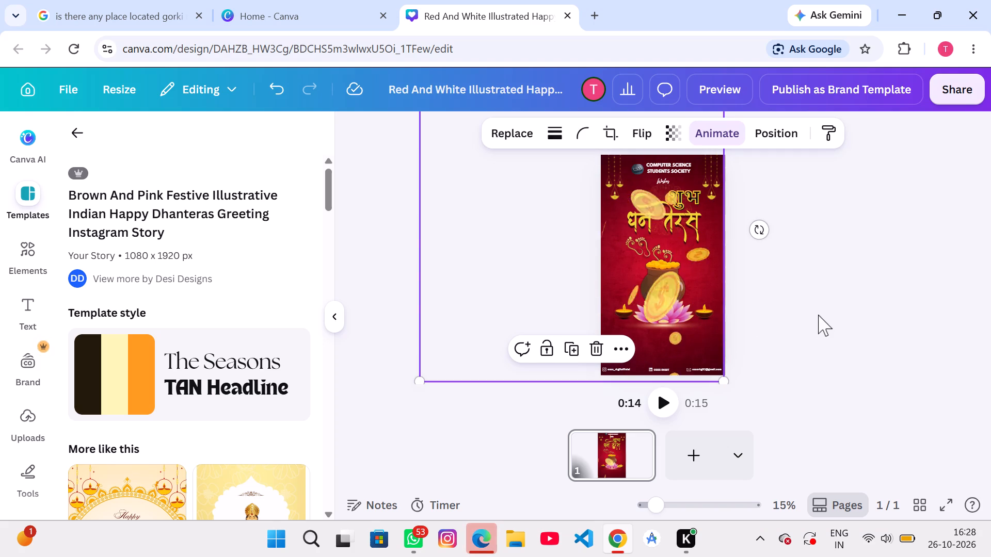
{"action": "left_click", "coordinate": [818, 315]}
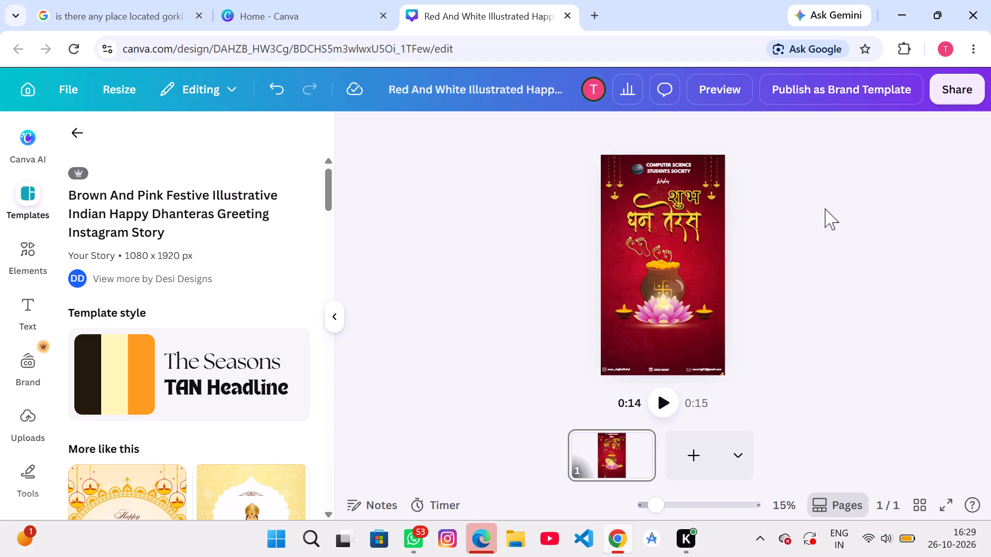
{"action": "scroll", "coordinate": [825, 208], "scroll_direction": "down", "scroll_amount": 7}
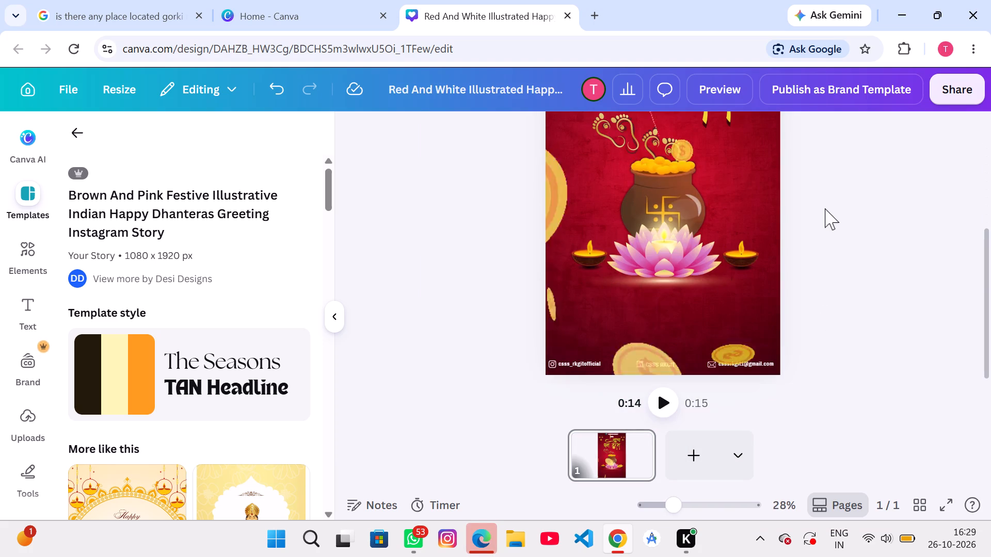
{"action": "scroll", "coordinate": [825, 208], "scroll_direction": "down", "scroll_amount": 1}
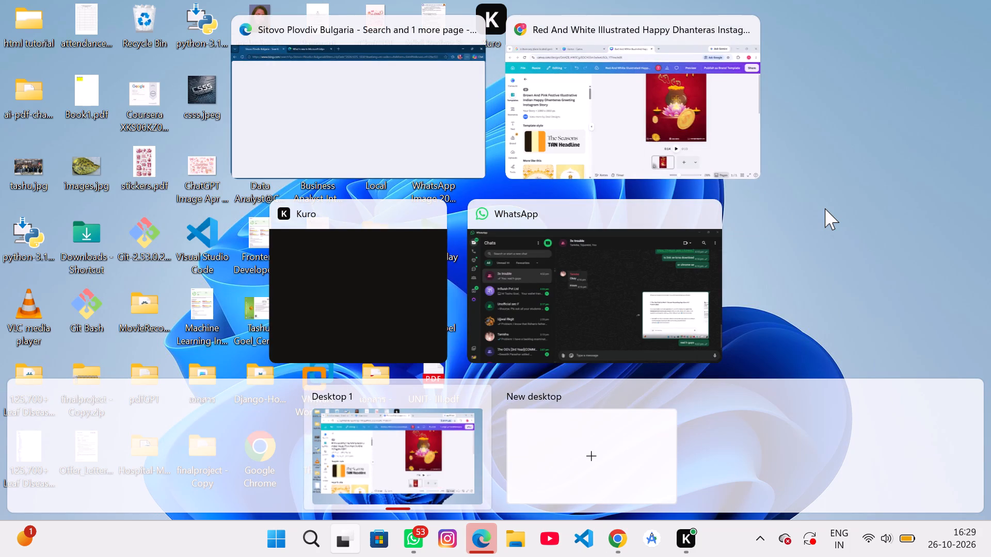
Return to the Dhanteras design window and close the Edge window with the Sitovo Plovdiv Bulgaria search.
{"action": "left_click", "coordinate": [651, 99]}
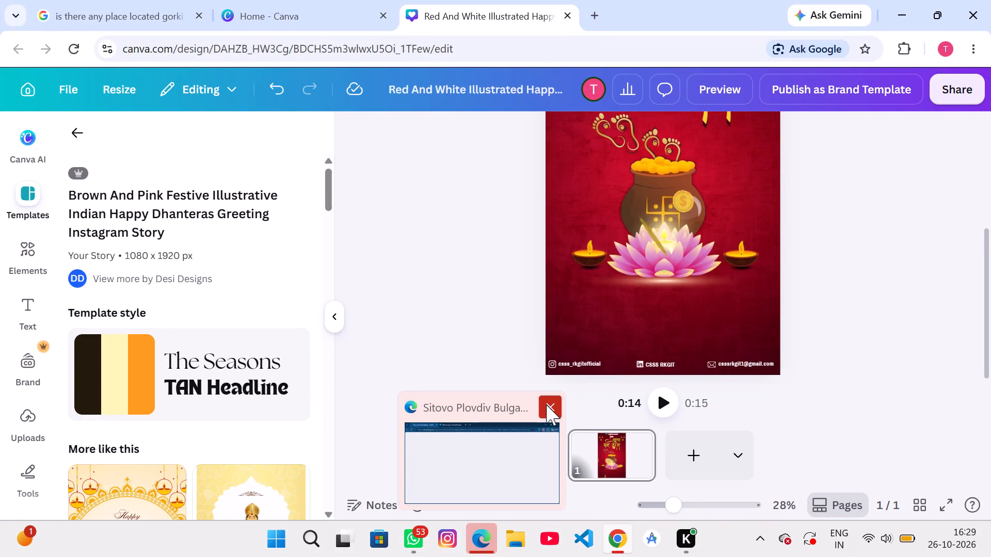
{"action": "left_click", "coordinate": [546, 403]}
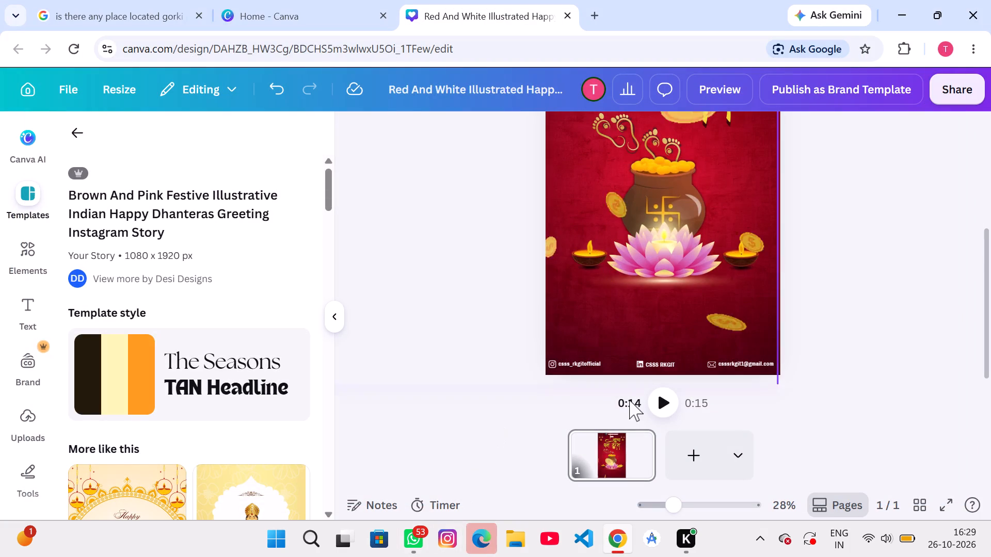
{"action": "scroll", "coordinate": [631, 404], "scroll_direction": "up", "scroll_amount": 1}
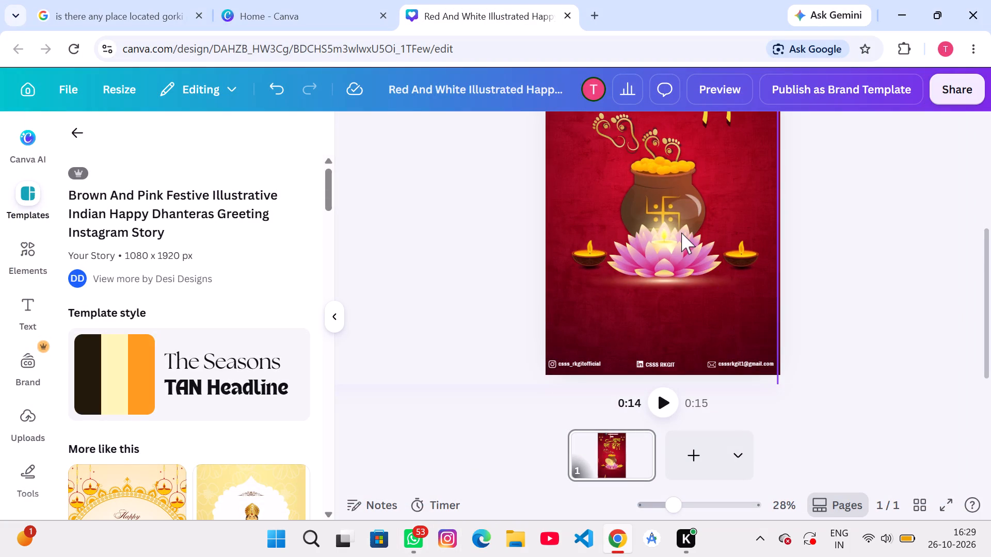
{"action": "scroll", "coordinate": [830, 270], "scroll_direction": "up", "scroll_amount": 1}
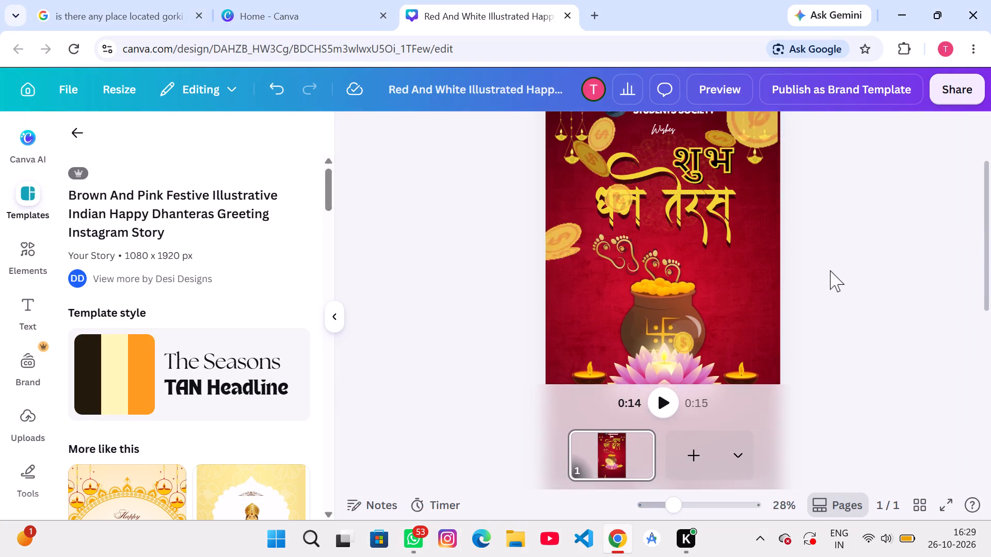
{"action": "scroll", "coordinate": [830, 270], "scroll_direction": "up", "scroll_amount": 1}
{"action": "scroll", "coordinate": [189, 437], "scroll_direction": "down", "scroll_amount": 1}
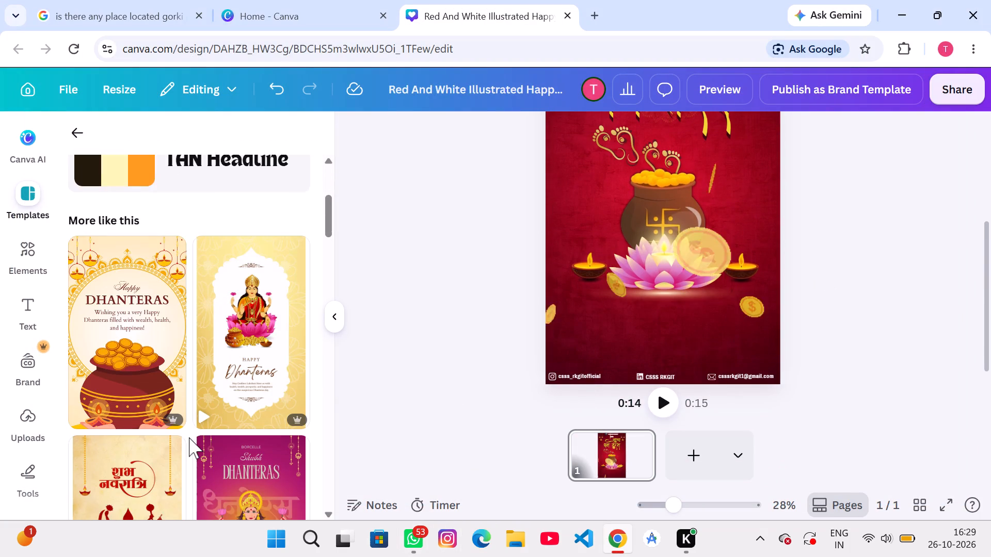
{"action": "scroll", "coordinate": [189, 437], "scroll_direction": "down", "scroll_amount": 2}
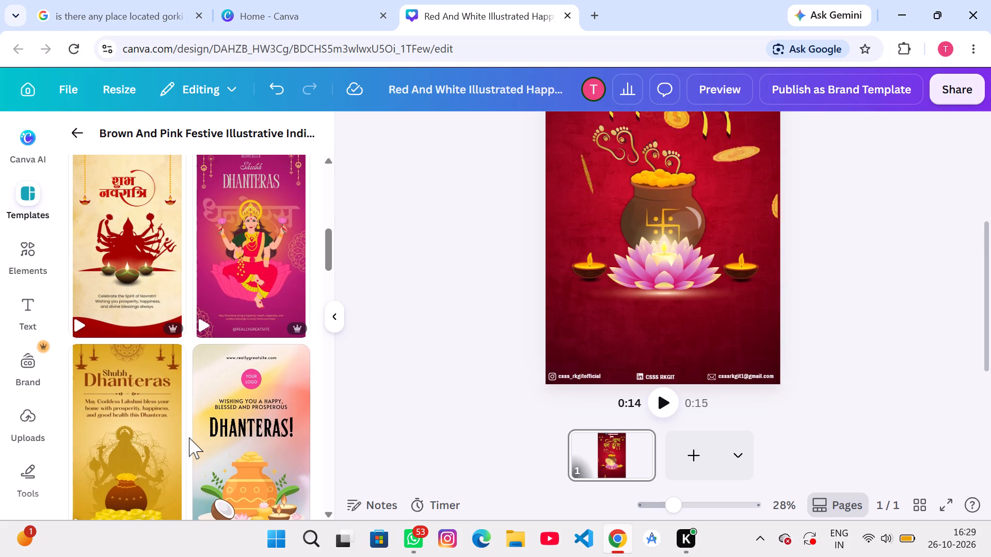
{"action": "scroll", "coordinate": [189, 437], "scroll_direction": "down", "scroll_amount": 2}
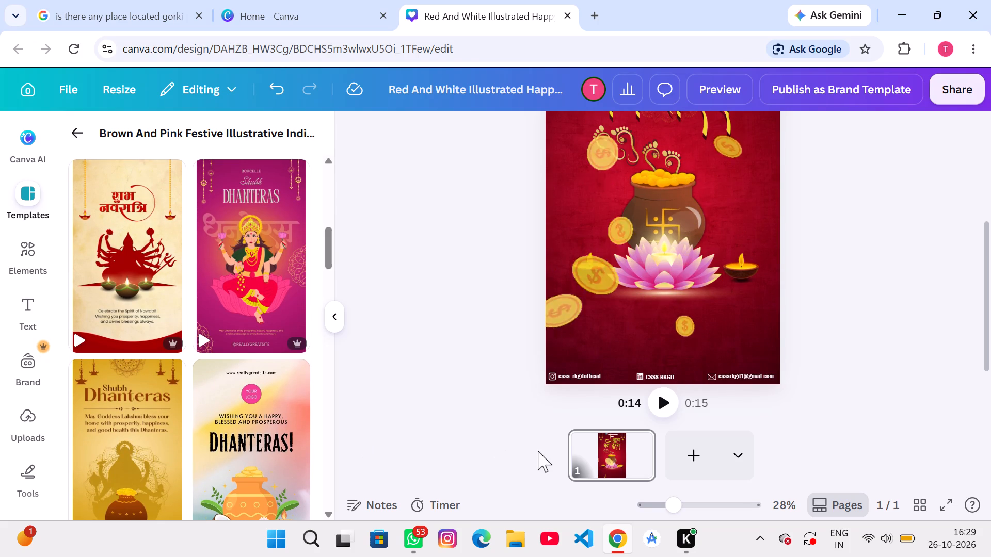
Browse the templates related to the Brown And Pink Festive Illustrative design for more Dhanteras story elements, and leave that template's listing.
{"action": "scroll", "coordinate": [538, 451], "scroll_direction": "up", "scroll_amount": 1}
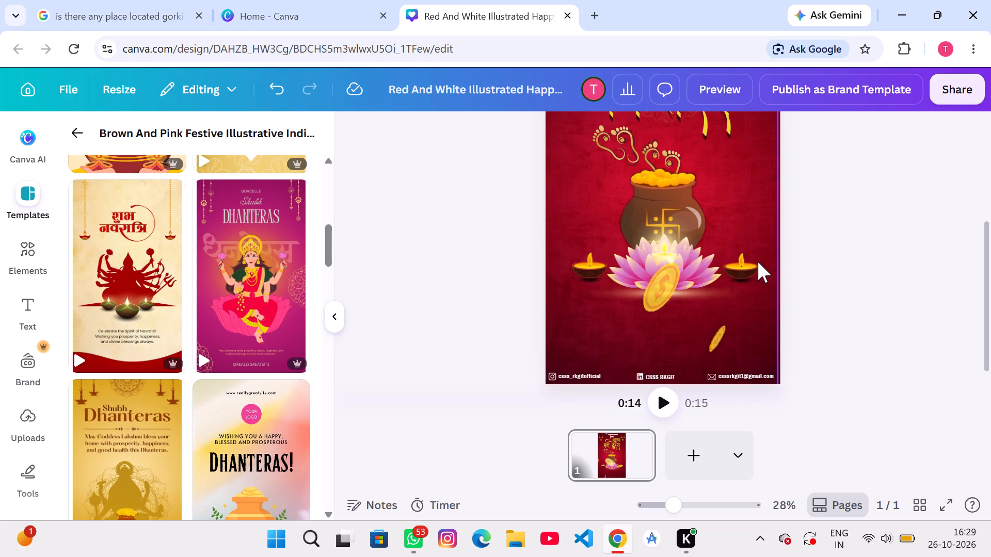
{"action": "scroll", "coordinate": [758, 261], "scroll_direction": "up", "scroll_amount": 3}
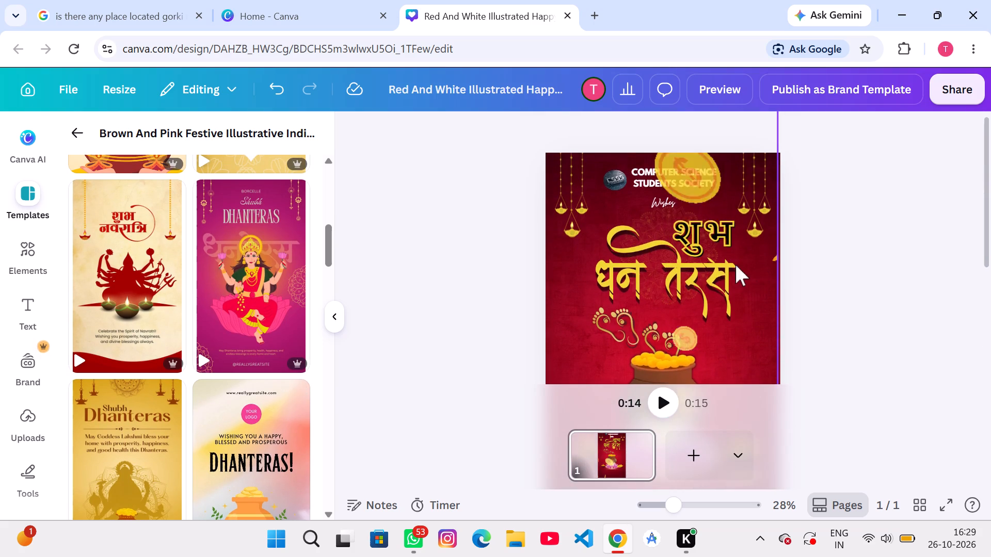
{"action": "scroll", "coordinate": [257, 415], "scroll_direction": "down", "scroll_amount": 3}
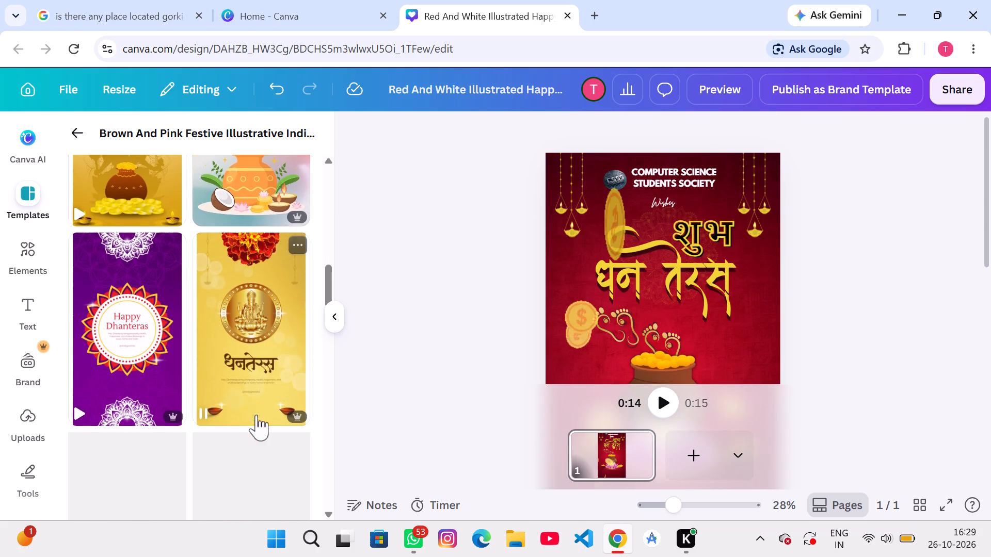
{"action": "scroll", "coordinate": [257, 415], "scroll_direction": "down", "scroll_amount": 3}
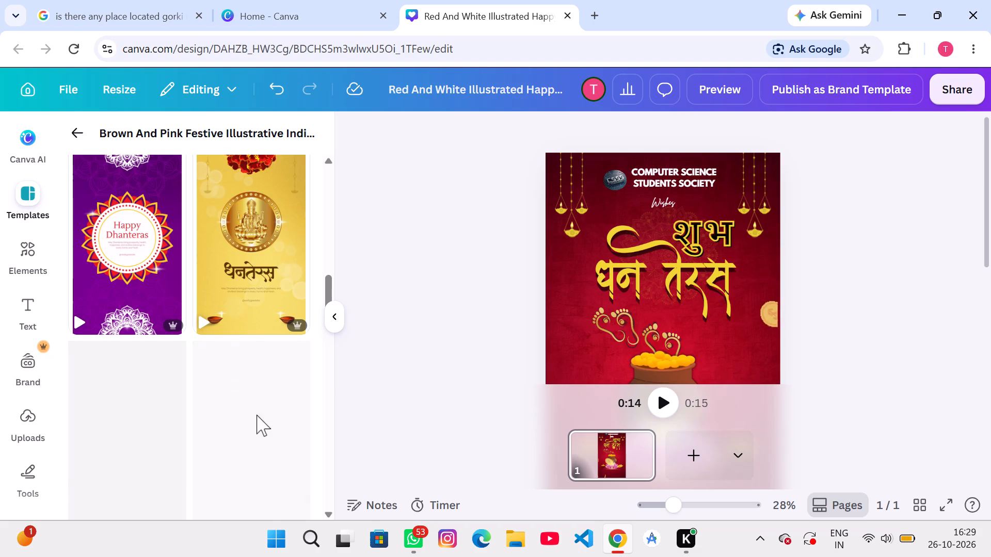
{"action": "scroll", "coordinate": [257, 415], "scroll_direction": "down", "scroll_amount": 4}
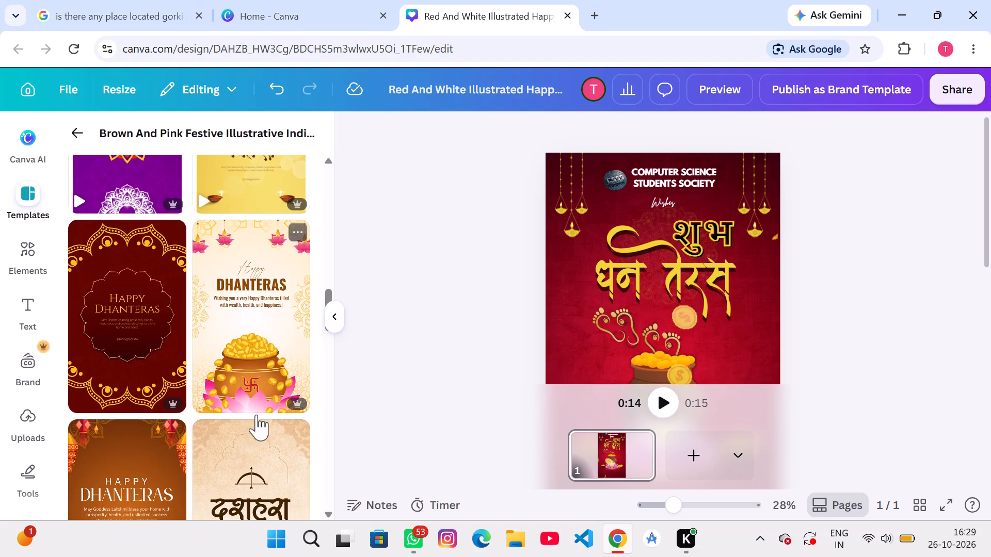
{"action": "scroll", "coordinate": [257, 415], "scroll_direction": "down", "scroll_amount": 3}
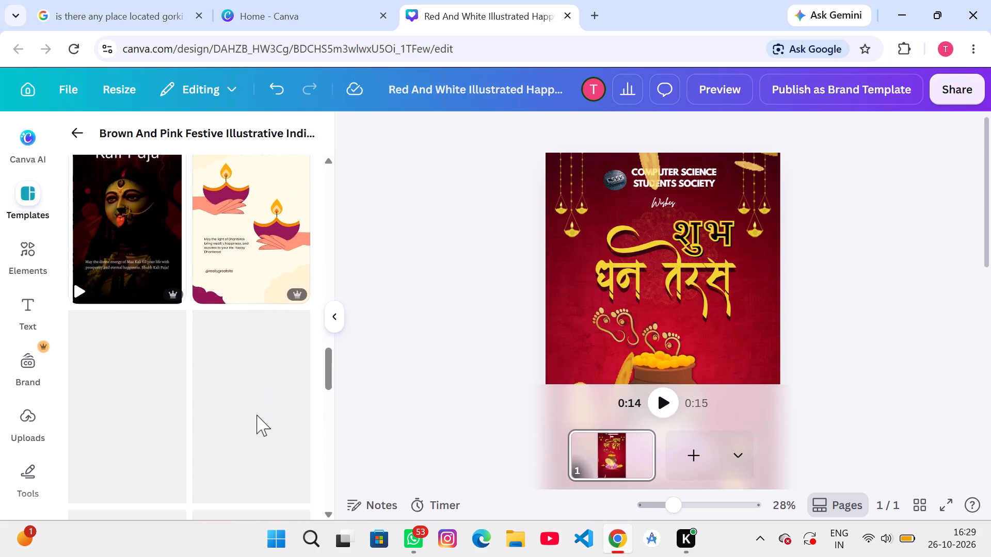
{"action": "scroll", "coordinate": [257, 415], "scroll_direction": "down", "scroll_amount": 3}
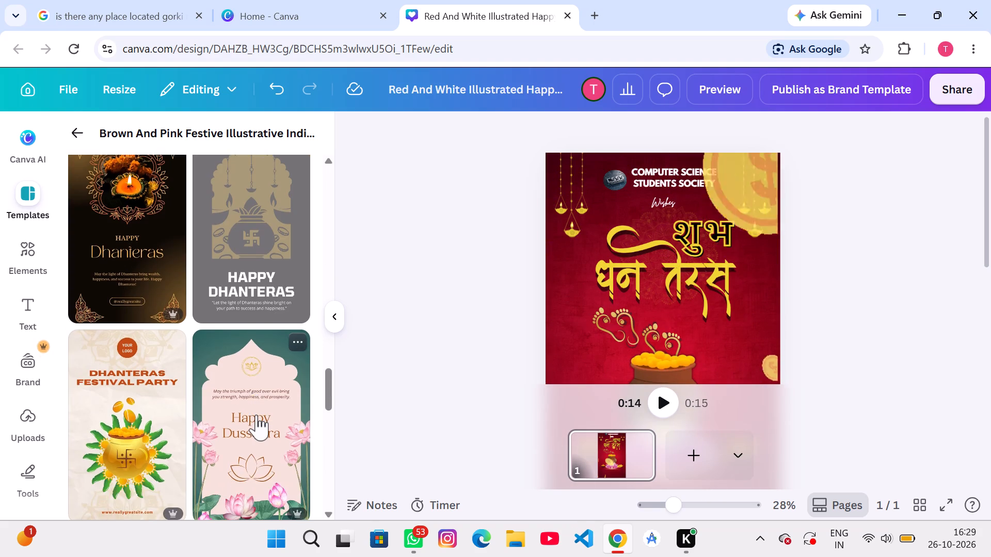
{"action": "scroll", "coordinate": [257, 415], "scroll_direction": "down", "scroll_amount": 5}
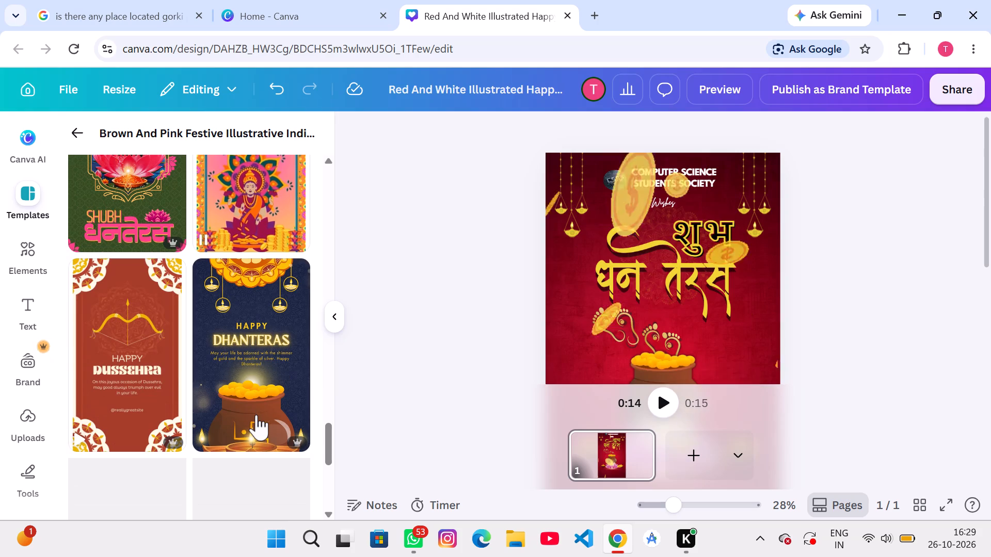
{"action": "scroll", "coordinate": [257, 415], "scroll_direction": "down", "scroll_amount": 3}
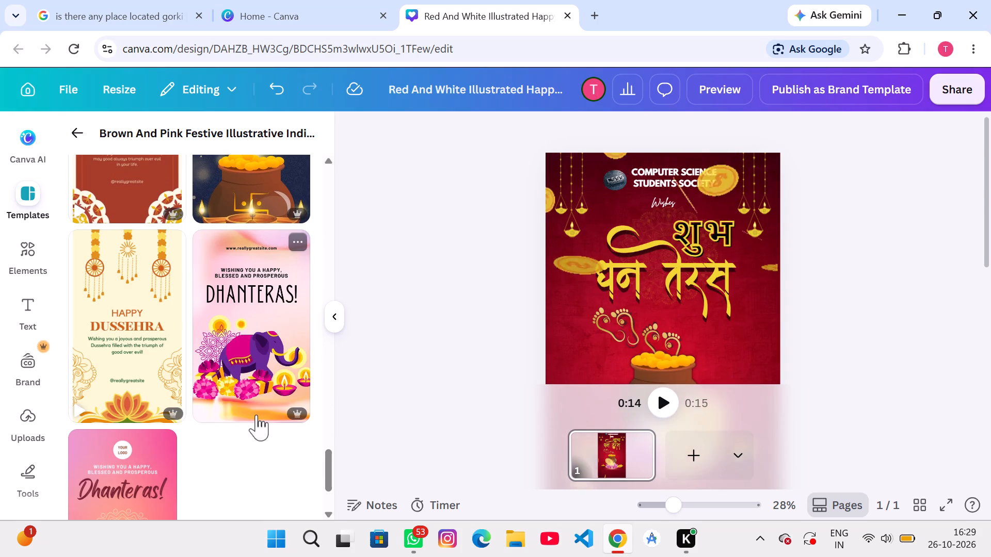
{"action": "scroll", "coordinate": [257, 415], "scroll_direction": "down", "scroll_amount": 4}
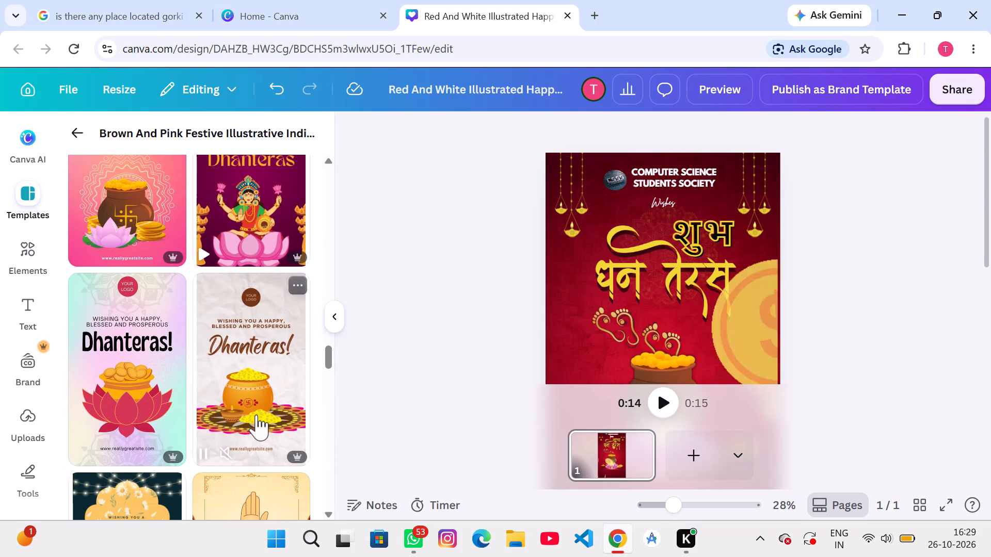
{"action": "scroll", "coordinate": [257, 415], "scroll_direction": "down", "scroll_amount": 5}
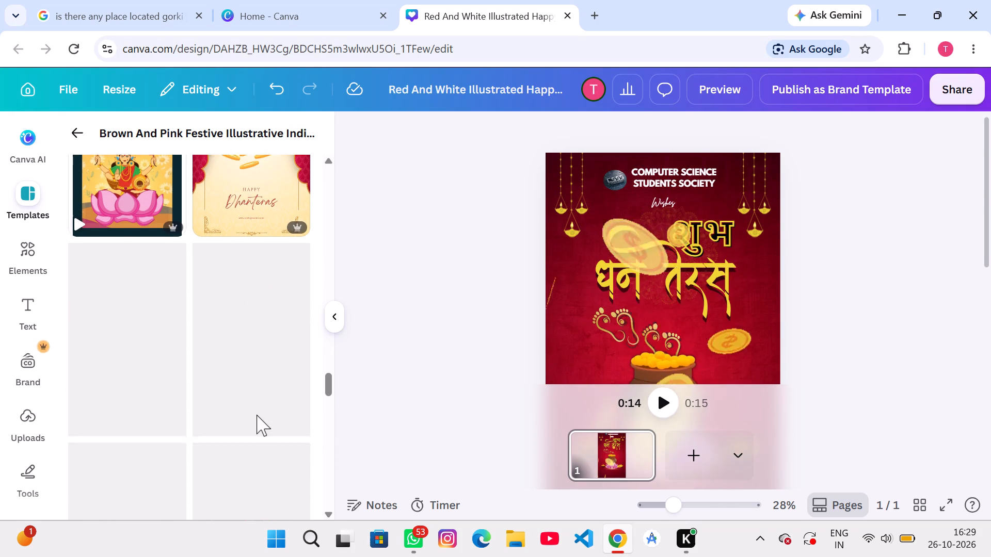
{"action": "scroll", "coordinate": [257, 415], "scroll_direction": "down", "scroll_amount": 2}
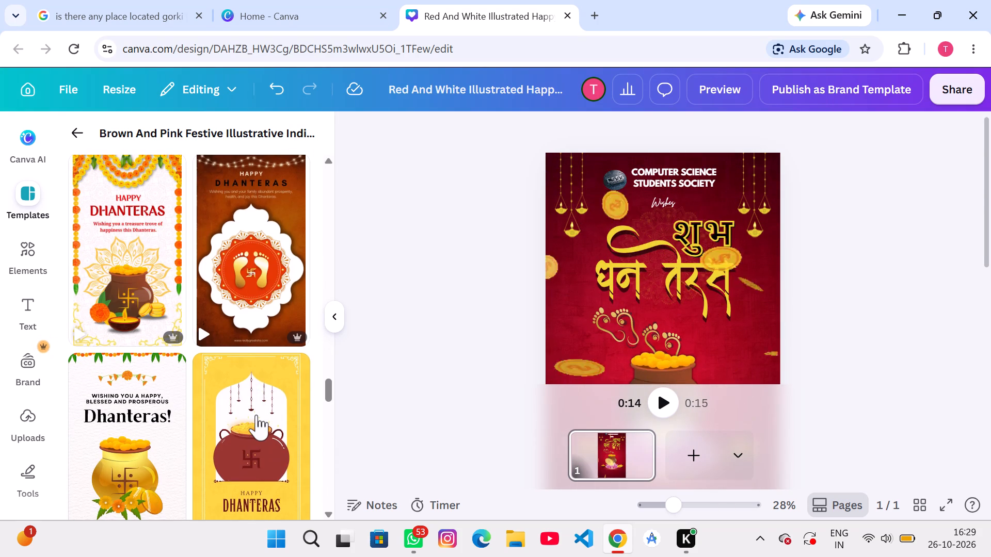
{"action": "scroll", "coordinate": [257, 415], "scroll_direction": "down", "scroll_amount": 4}
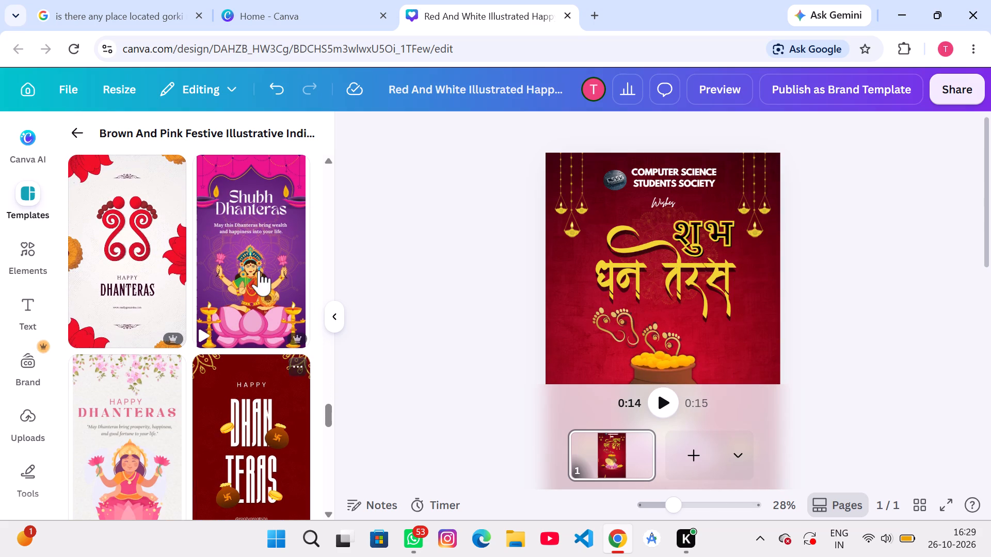
{"action": "scroll", "coordinate": [261, 271], "scroll_direction": "down", "scroll_amount": 5}
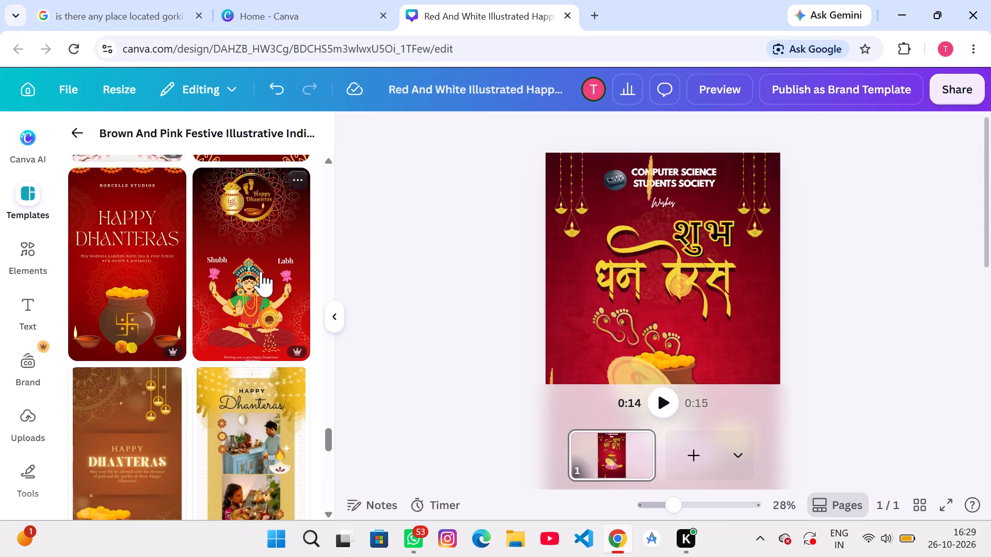
{"action": "scroll", "coordinate": [261, 271], "scroll_direction": "down", "scroll_amount": 6}
{"action": "scroll", "coordinate": [261, 271], "scroll_direction": "up", "scroll_amount": 1}
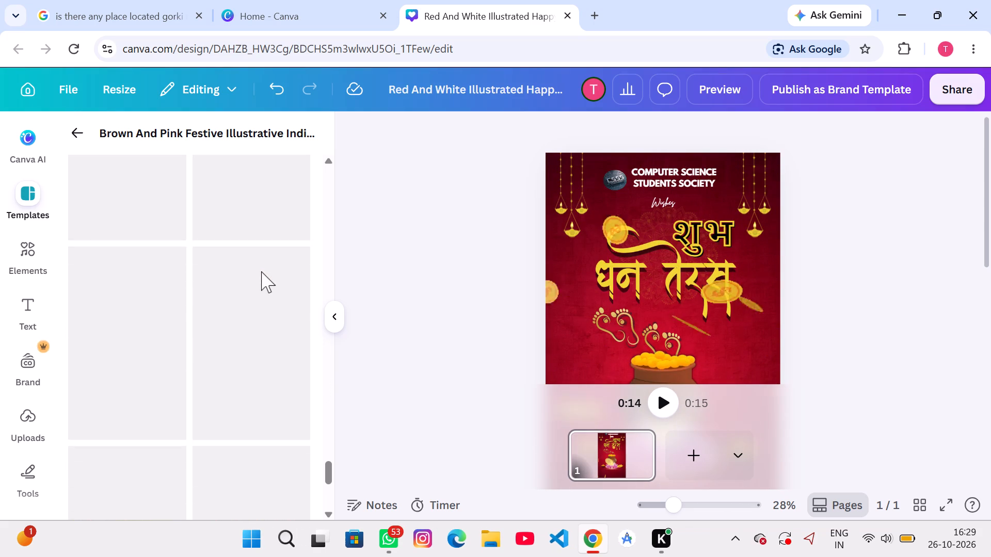
{"action": "scroll", "coordinate": [261, 271], "scroll_direction": "up", "scroll_amount": 2}
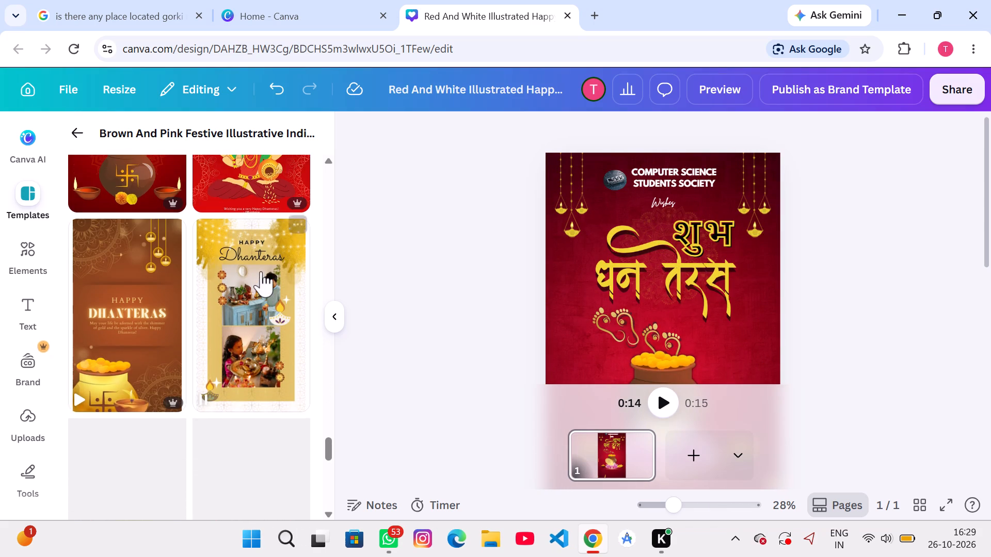
{"action": "scroll", "coordinate": [261, 271], "scroll_direction": "up", "scroll_amount": 2}
{"action": "scroll", "coordinate": [261, 271], "scroll_direction": "down", "scroll_amount": 1}
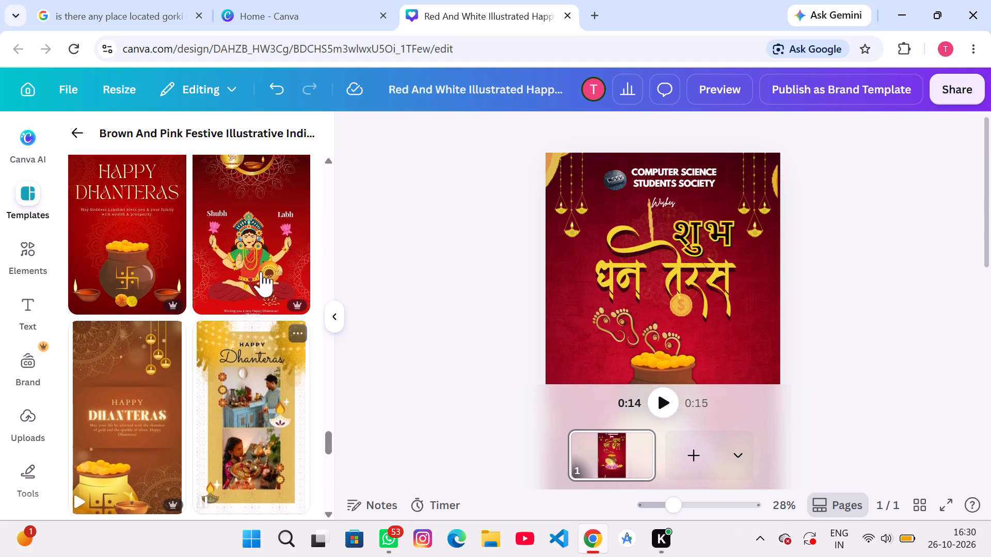
{"action": "scroll", "coordinate": [261, 271], "scroll_direction": "down", "scroll_amount": 2}
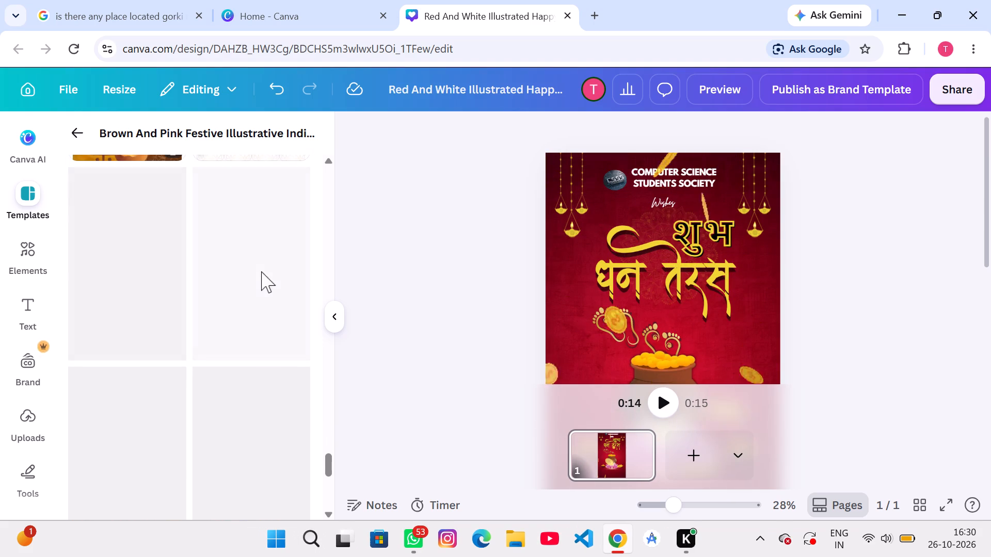
{"action": "scroll", "coordinate": [261, 271], "scroll_direction": "down", "scroll_amount": 1}
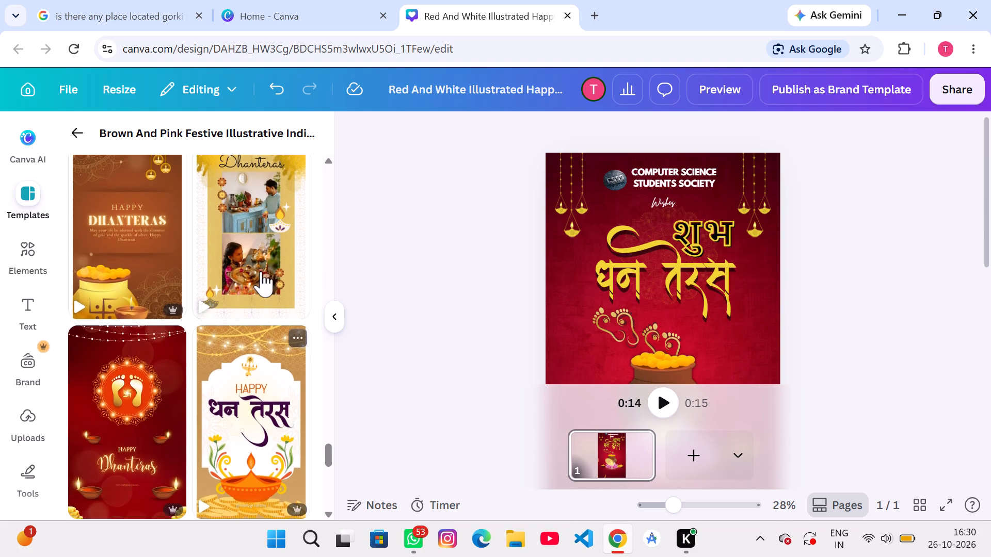
{"action": "scroll", "coordinate": [261, 271], "scroll_direction": "down", "scroll_amount": 3}
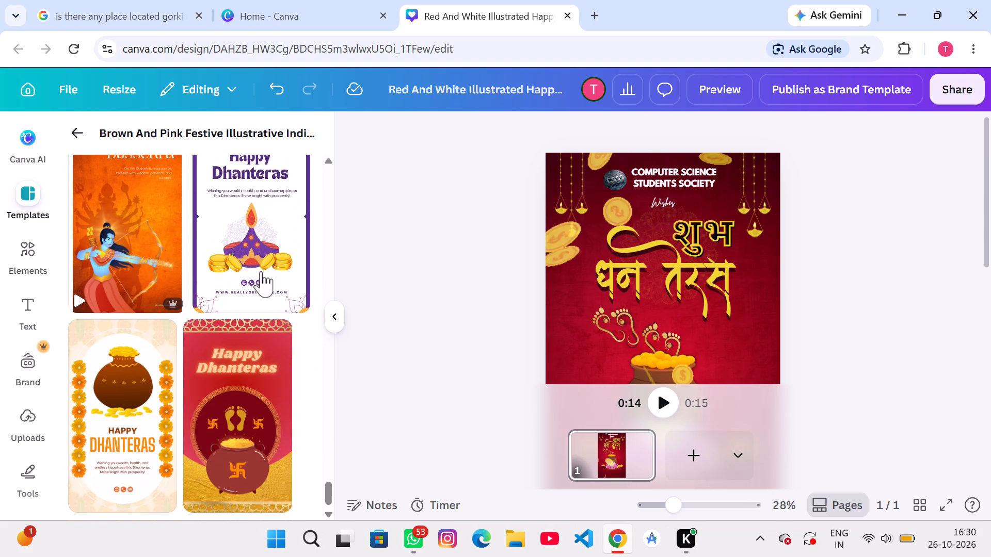
{"action": "scroll", "coordinate": [261, 271], "scroll_direction": "down", "scroll_amount": 4}
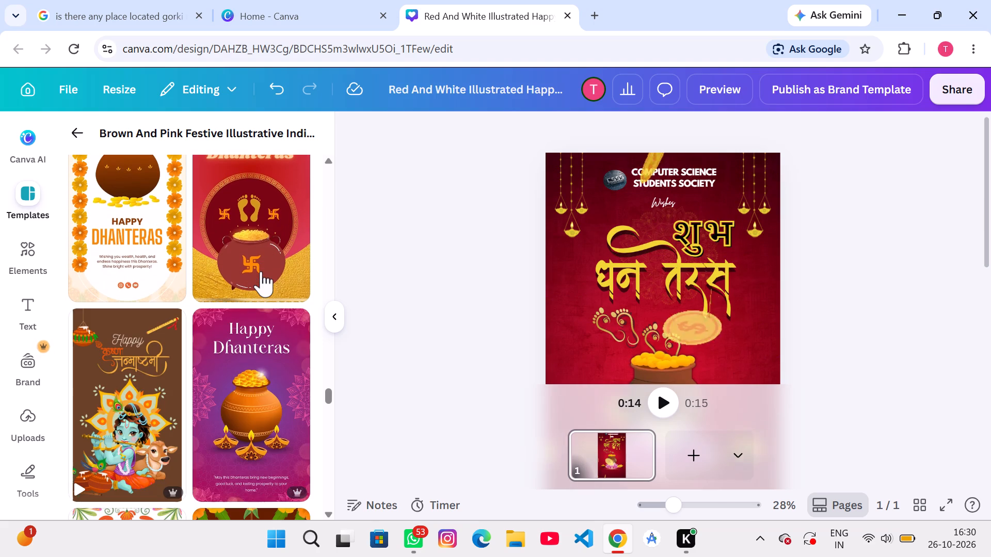
{"action": "scroll", "coordinate": [261, 271], "scroll_direction": "down", "scroll_amount": 2}
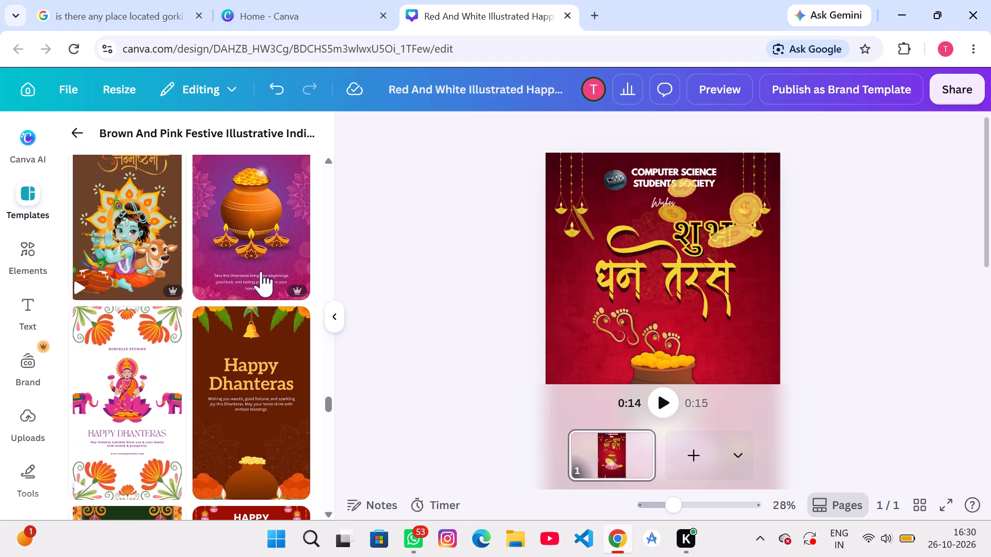
{"action": "scroll", "coordinate": [261, 271], "scroll_direction": "down", "scroll_amount": 5}
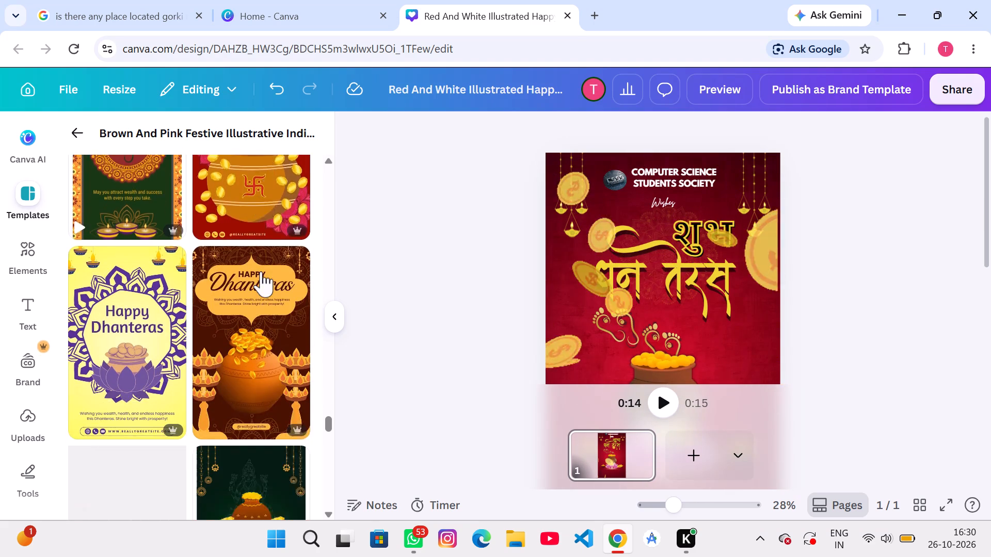
{"action": "scroll", "coordinate": [261, 271], "scroll_direction": "down", "scroll_amount": 5}
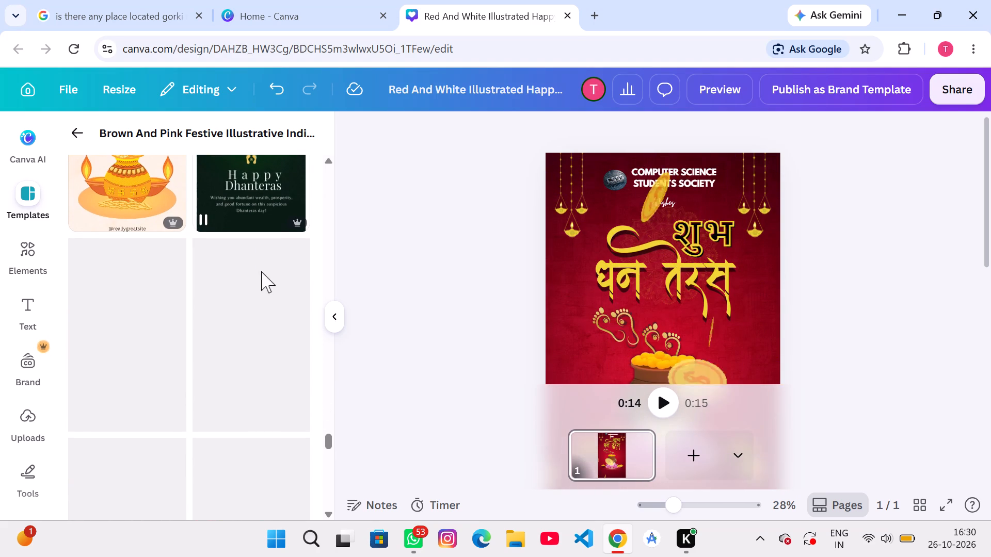
{"action": "scroll", "coordinate": [199, 332], "scroll_direction": "down", "scroll_amount": 1}
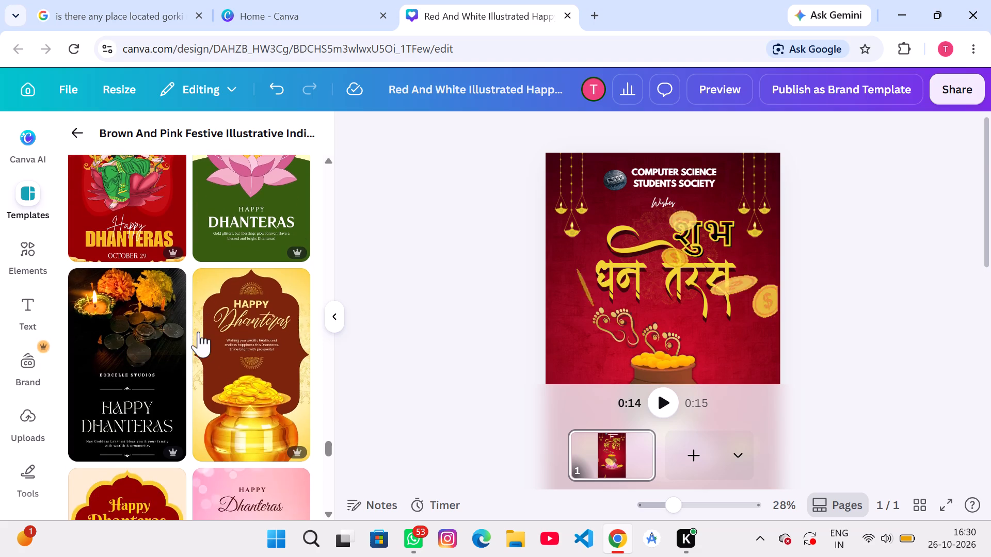
{"action": "scroll", "coordinate": [199, 332], "scroll_direction": "down", "scroll_amount": 1}
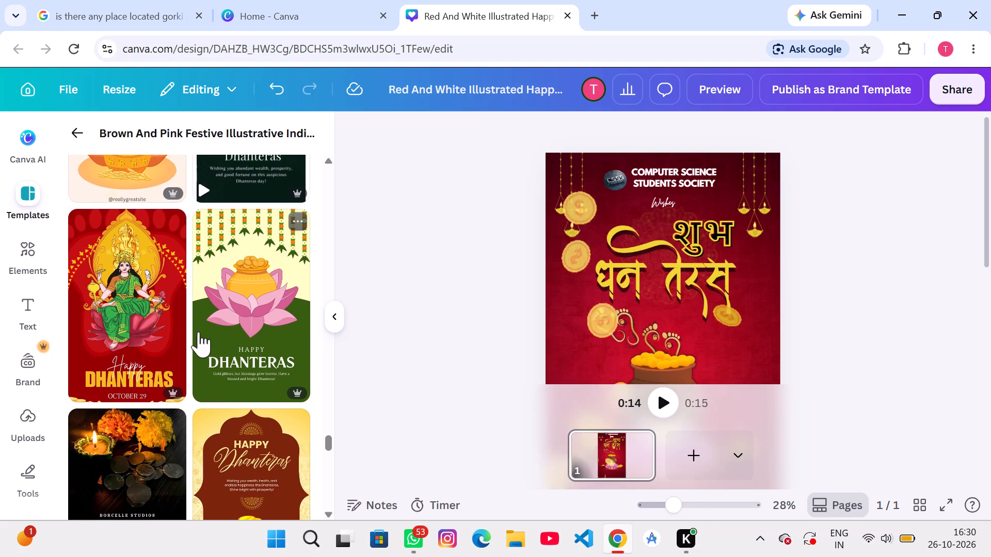
{"action": "scroll", "coordinate": [199, 332], "scroll_direction": "down", "scroll_amount": 4}
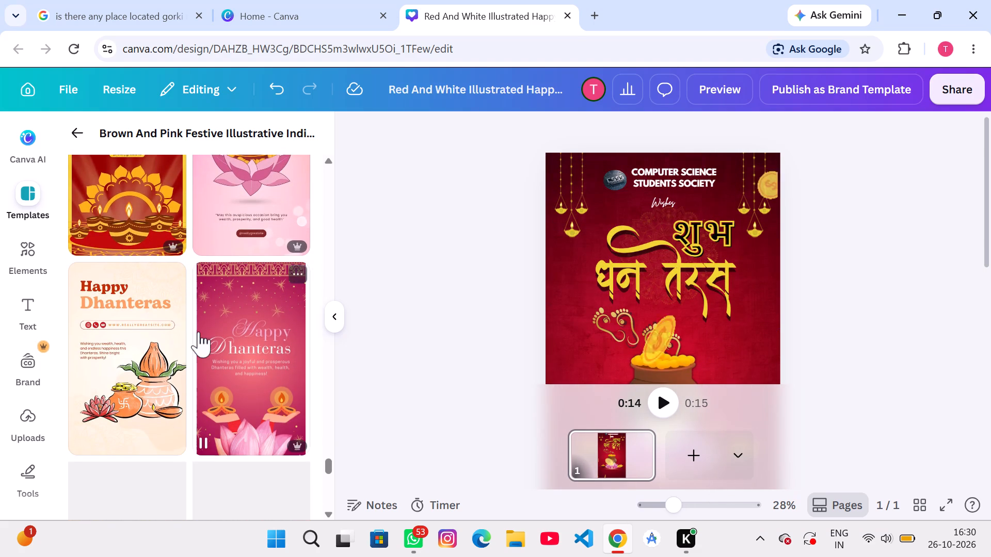
{"action": "scroll", "coordinate": [199, 332], "scroll_direction": "down", "scroll_amount": 2}
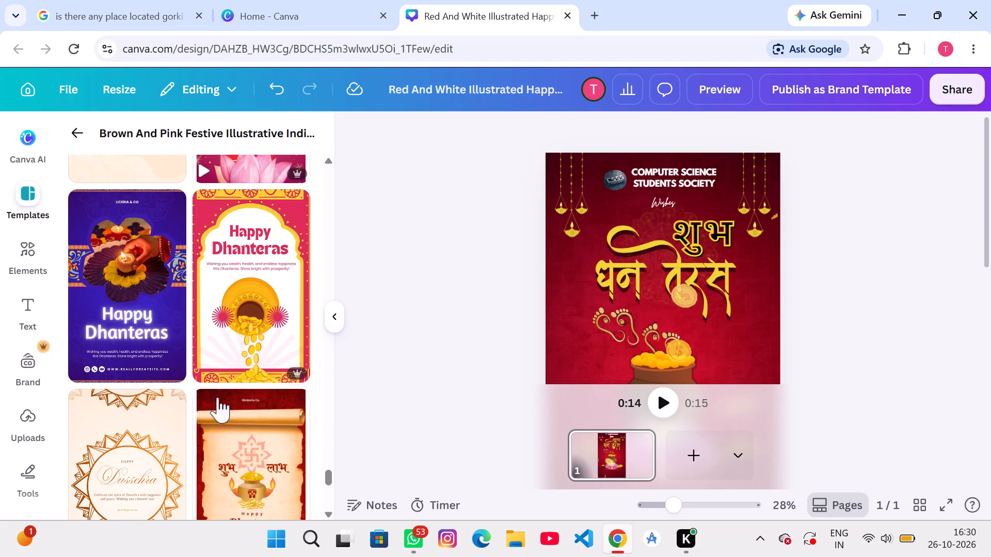
{"action": "scroll", "coordinate": [217, 360], "scroll_direction": "down", "scroll_amount": 2}
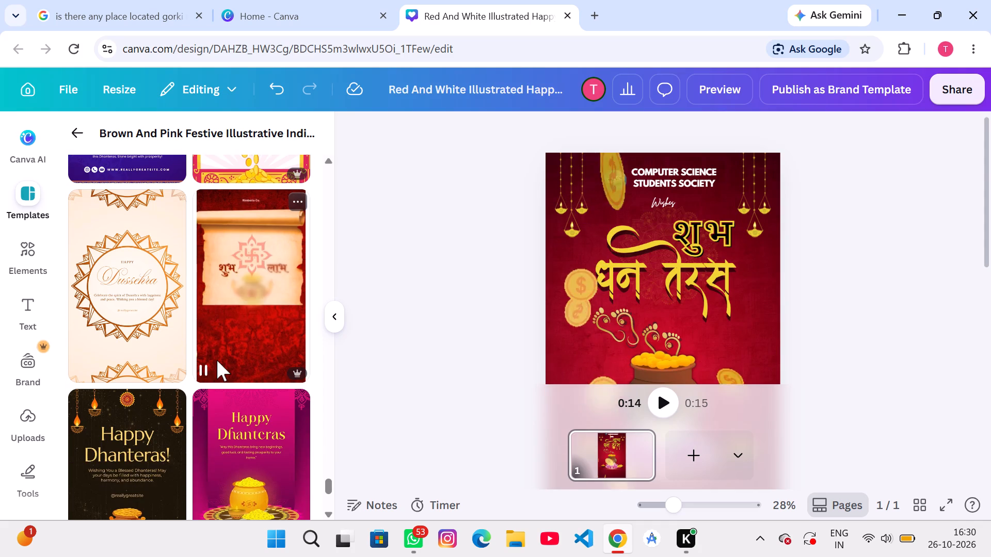
{"action": "scroll", "coordinate": [217, 360], "scroll_direction": "down", "scroll_amount": 5}
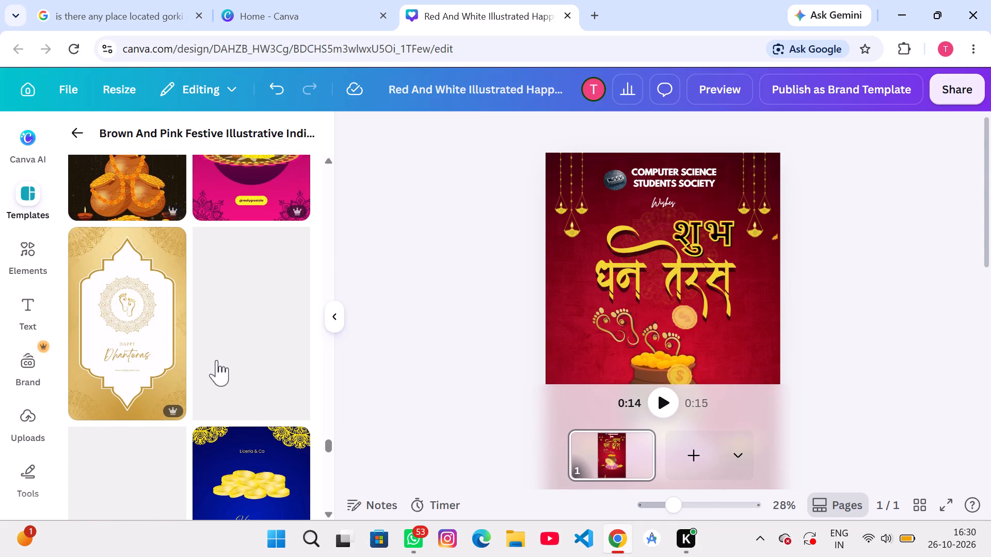
{"action": "scroll", "coordinate": [270, 490], "scroll_direction": "down", "scroll_amount": 3}
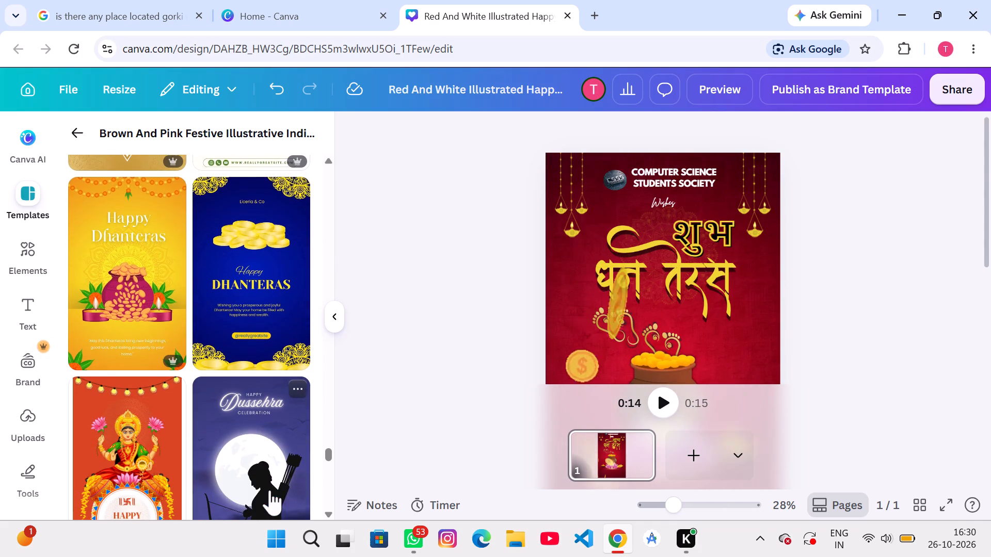
{"action": "scroll", "coordinate": [270, 490], "scroll_direction": "down", "scroll_amount": 5}
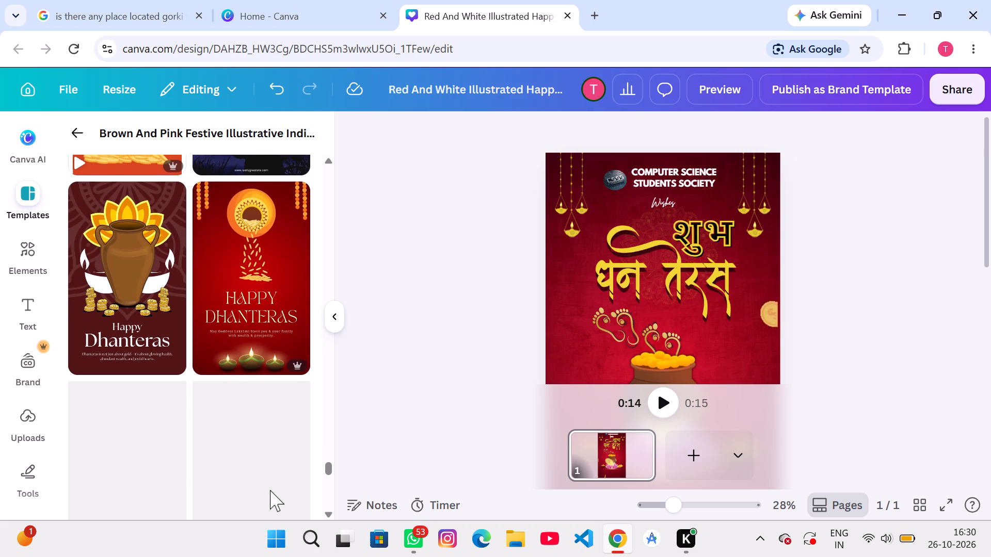
{"action": "scroll", "coordinate": [270, 490], "scroll_direction": "down", "scroll_amount": 8}
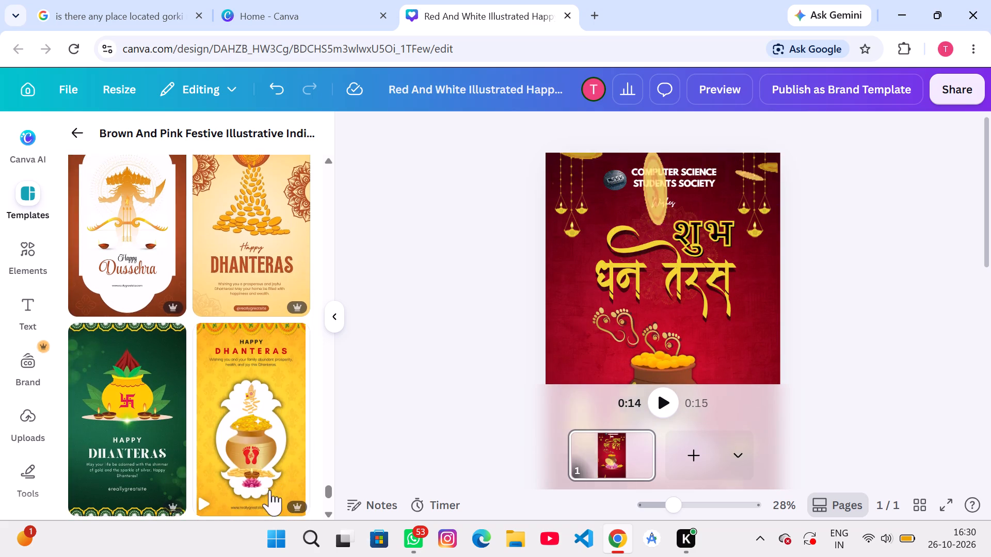
{"action": "scroll", "coordinate": [270, 490], "scroll_direction": "down", "scroll_amount": 2}
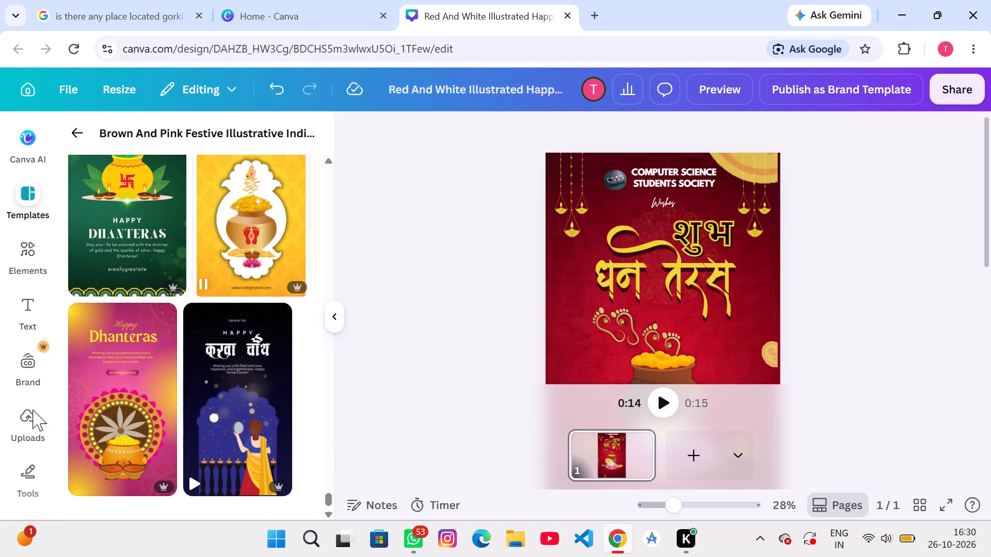
{"action": "scroll", "coordinate": [185, 142], "scroll_direction": "up", "scroll_amount": 6}
{"action": "left_click", "coordinate": [71, 136]}
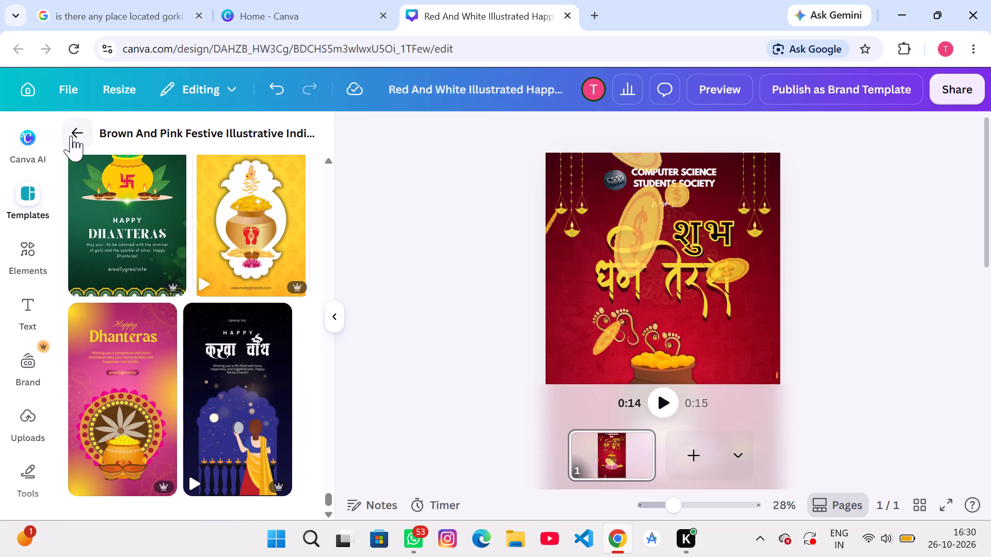
Search for "shubh" and add the dark red शुभ calligraphy graphic, second among the suggested elements, to the red Dhanteras page.
{"action": "left_click", "coordinate": [182, 144]}
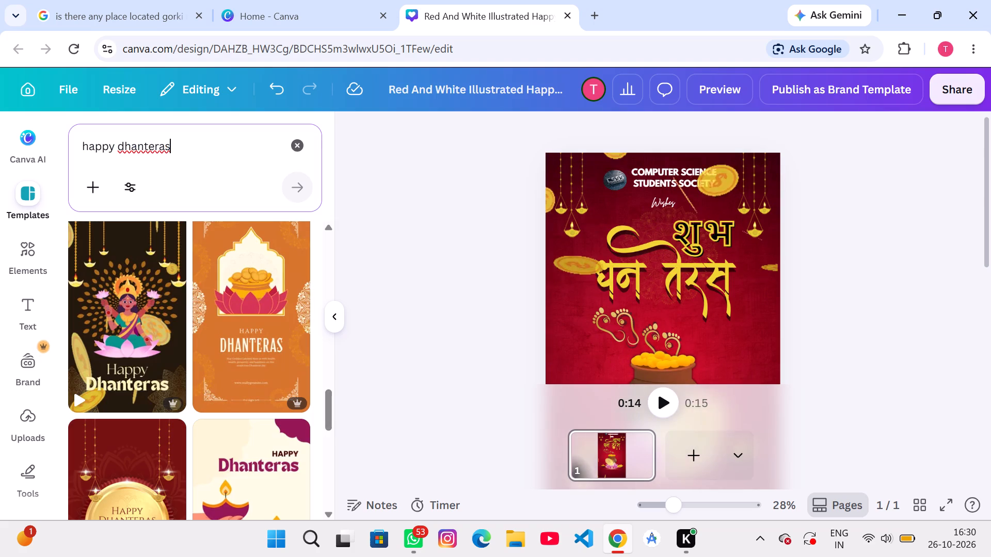
{"action": "key", "text": "space"}
{"action": "key", "text": "BackSpace"}
{"action": "key", "text": "BackSpace"}
{"action": "key", "text": "BackSpace"}
{"action": "key", "text": "BackSpace"}
{"action": "key", "text": "BackSpace"}
{"action": "key", "text": "BackSpace"}
{"action": "key", "text": "BackSpace"}
{"action": "key", "text": "BackSpace"}
{"action": "key", "text": "BackSpace"}
{"action": "key", "text": "BackSpace"}
{"action": "key", "text": "BackSpace"}
{"action": "key", "text": "BackSpace"}
{"action": "key", "text": "BackSpace"}
{"action": "key", "text": "BackSpace"}
{"action": "key", "text": "BackSpace"}
{"action": "key", "text": "BackSpace"}
{"action": "key", "text": "BackSpace"}
{"action": "key", "text": "BackSpace"}
{"action": "key", "text": "BackSpace"}
{"action": "key", "text": "BackSpace"}
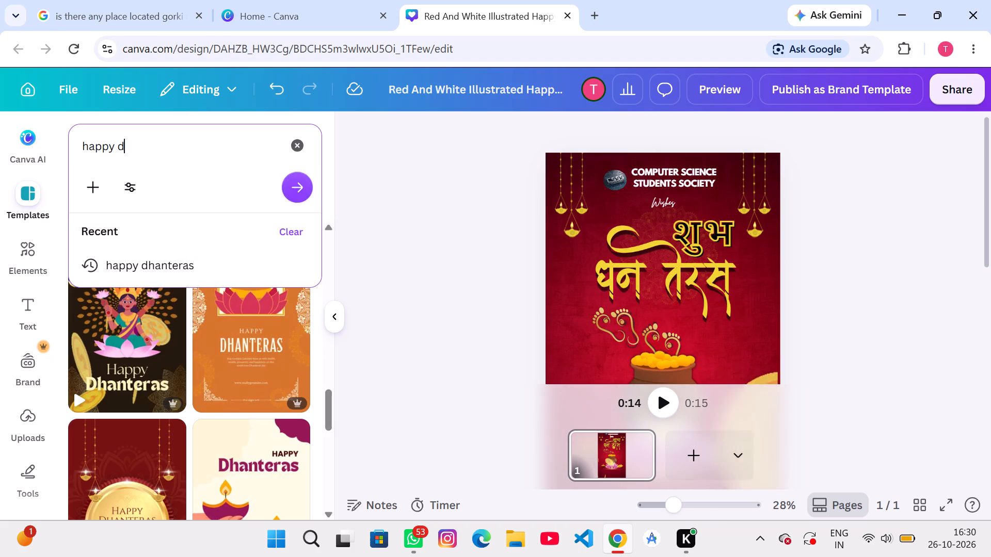
{"action": "type", "text": "shubh"}
{"action": "key", "text": "Return"}
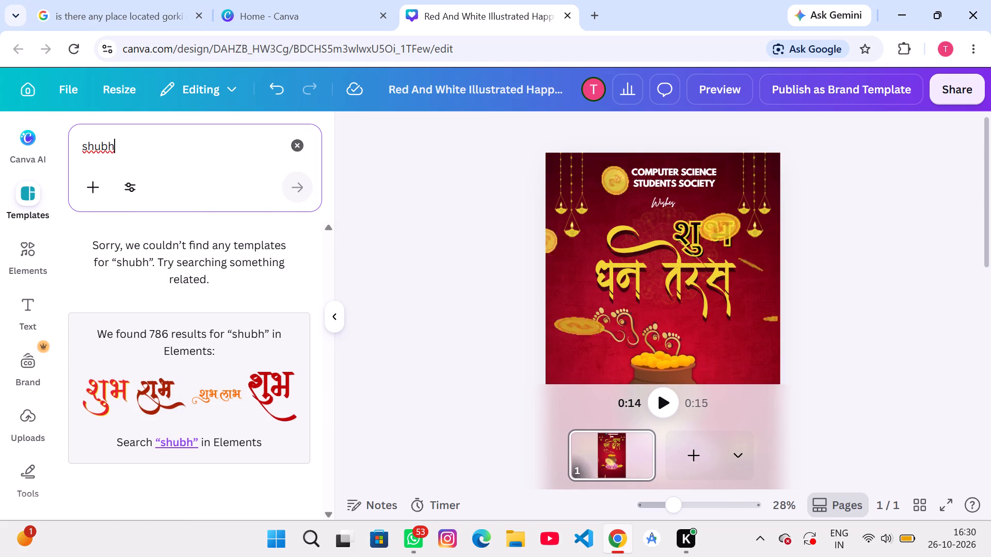
{"action": "scroll", "coordinate": [165, 390], "scroll_direction": "left", "scroll_amount": 1}
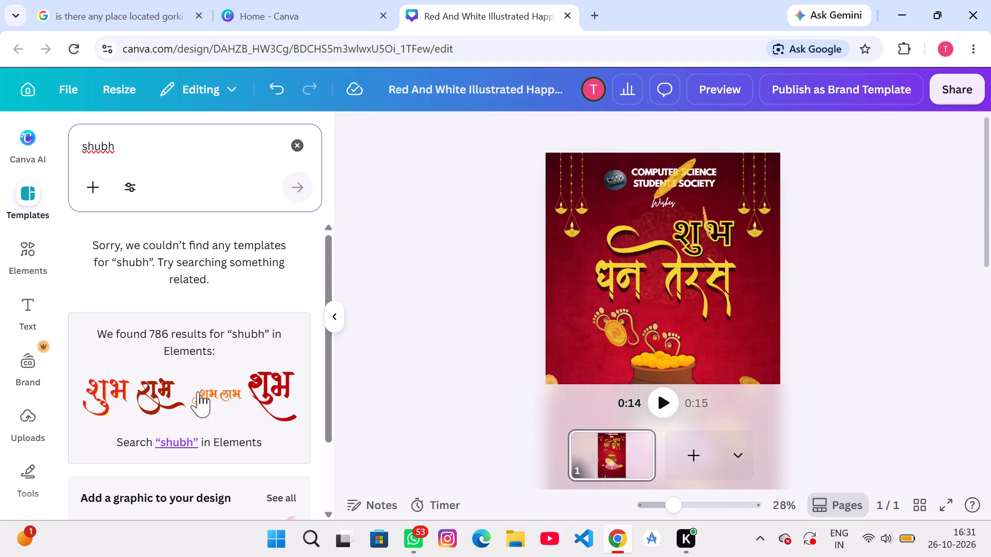
{"action": "left_click", "coordinate": [153, 383]}
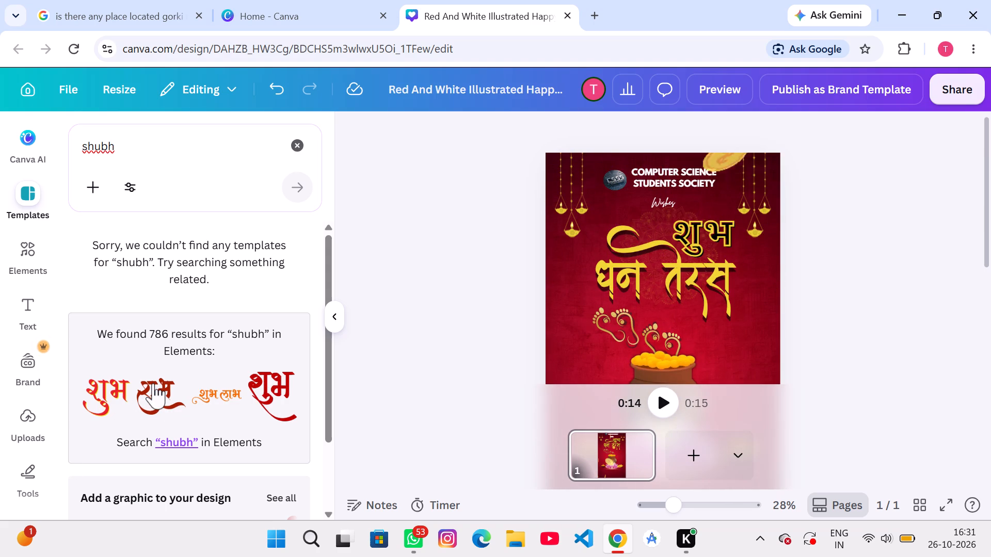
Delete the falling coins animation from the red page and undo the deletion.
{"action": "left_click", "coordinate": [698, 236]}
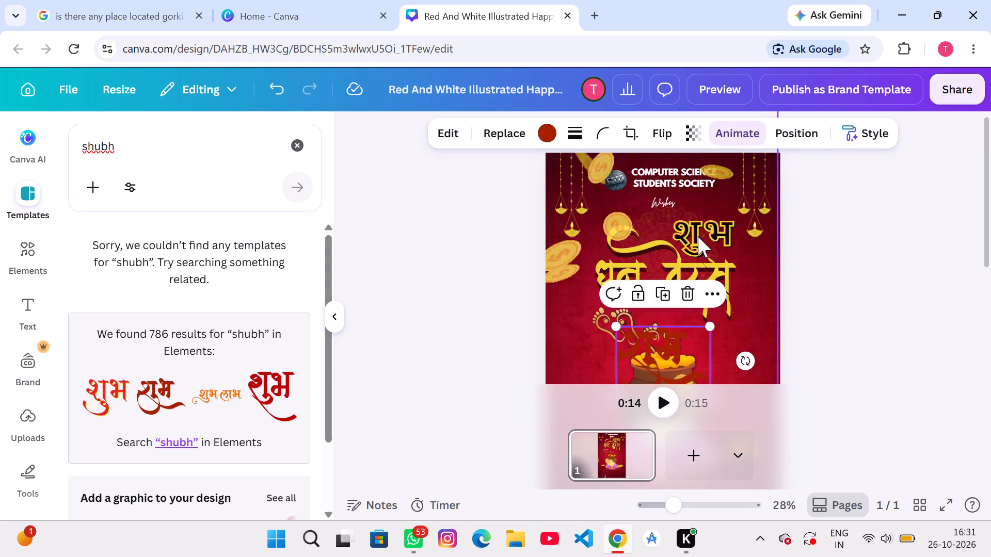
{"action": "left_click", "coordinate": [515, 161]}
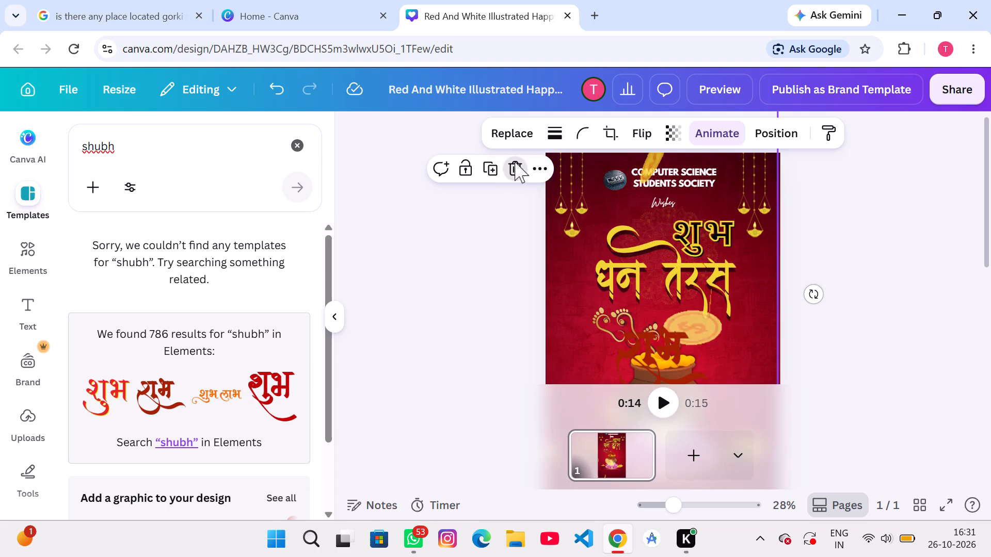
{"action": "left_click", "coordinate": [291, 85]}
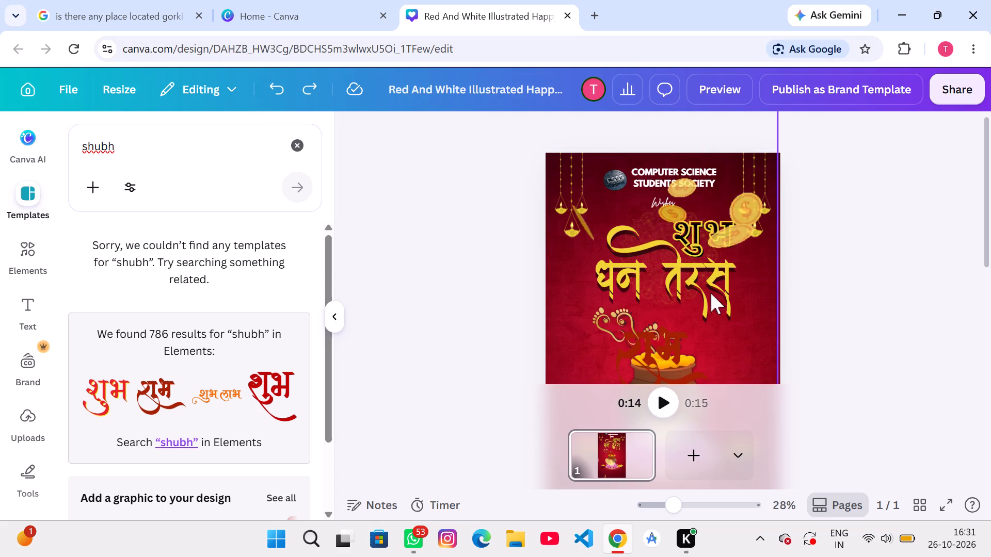
Move the falling coins animation left until its right edge lies just inside the page's left edge, clear of the heading.
{"action": "left_click_drag", "start_coordinate": [713, 285], "coordinate": [434, 312]}
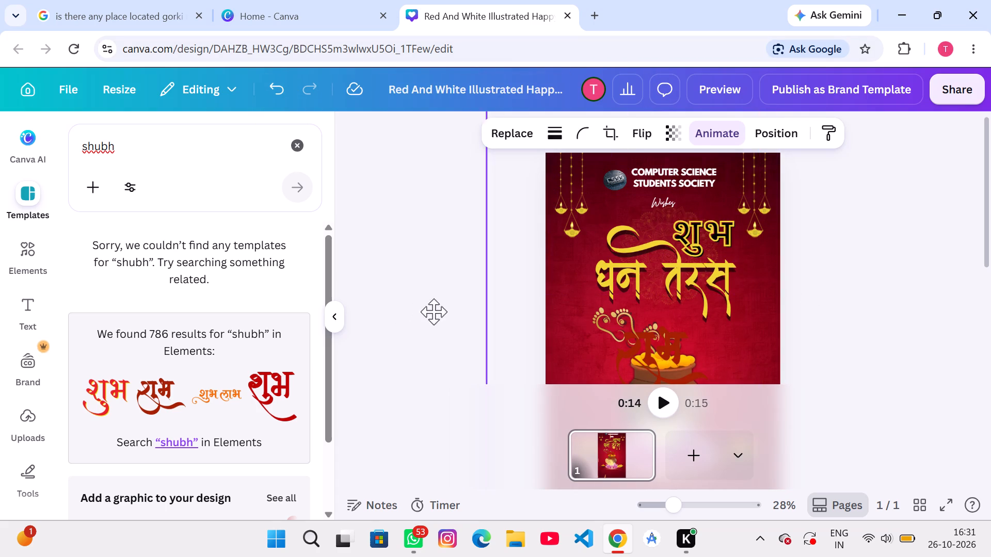
{"action": "left_click_drag", "start_coordinate": [434, 312], "coordinate": [509, 300]}
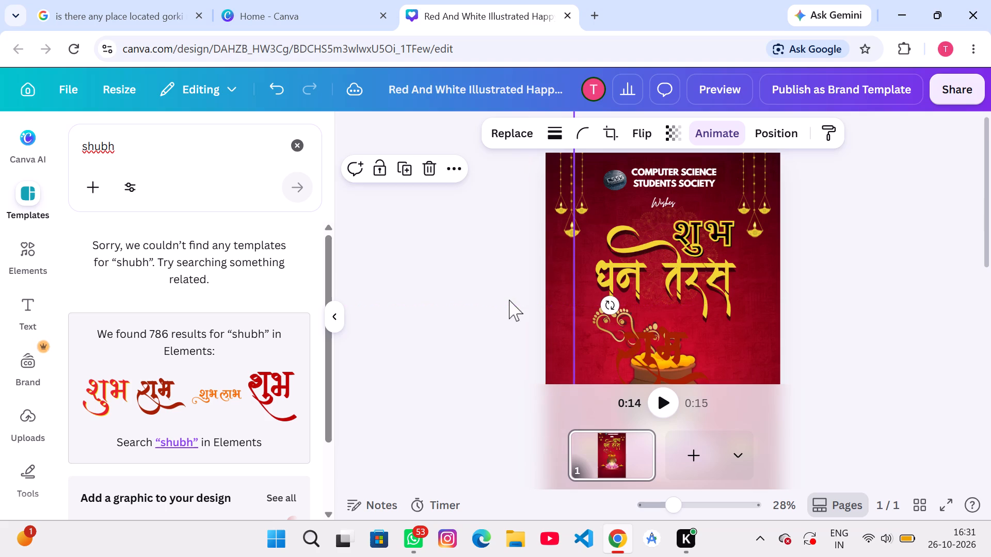
Move the dark red शुभ graphic up to the heading area and delete the outlined yellow शुभ text above तेरस.
{"action": "left_click_drag", "start_coordinate": [666, 336], "coordinate": [661, 206]}
{"action": "left_click", "coordinate": [717, 238]}
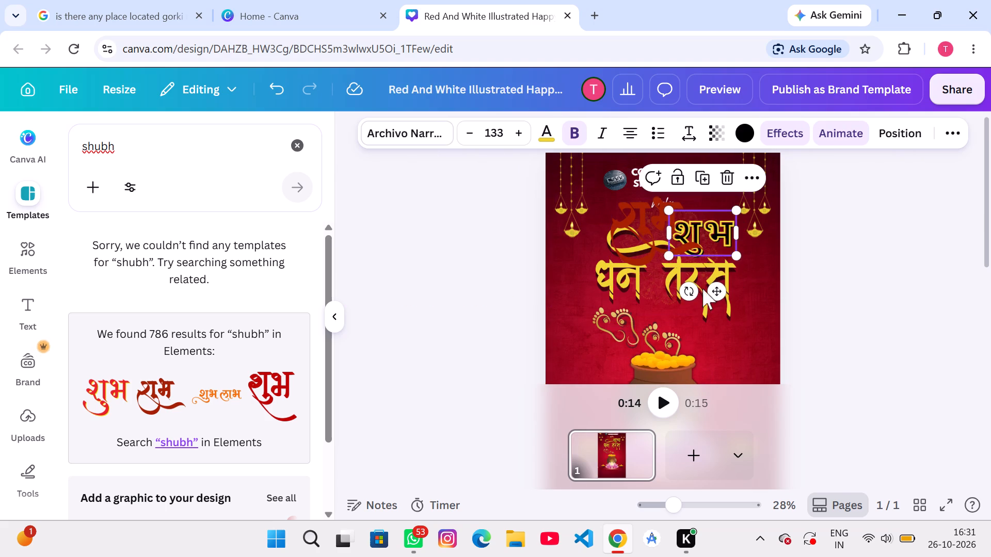
{"action": "left_click", "coordinate": [730, 186]}
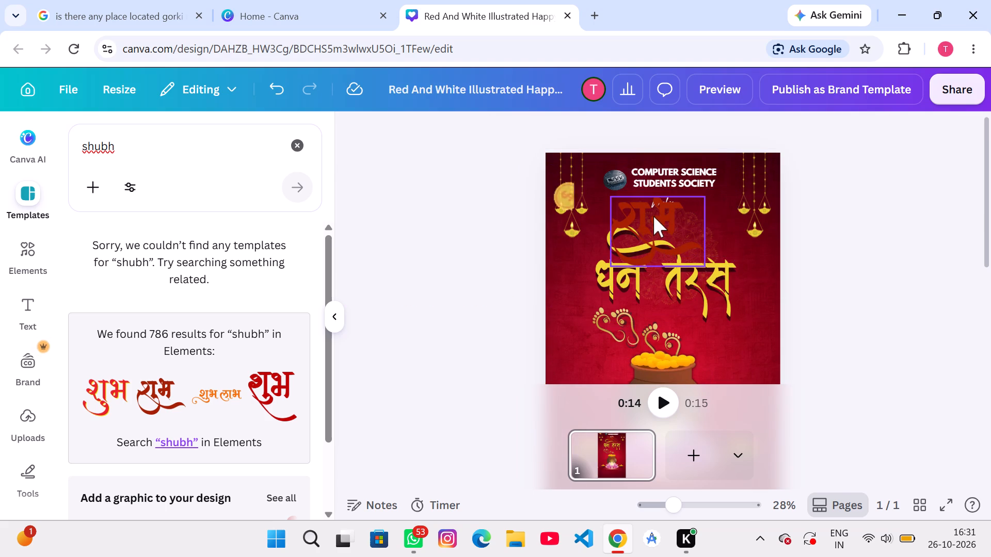
Shrink the dark red शुभ graphic and position it directly above तेरस, where the old शुभ text was.
{"action": "left_click", "coordinate": [653, 216]}
{"action": "left_click_drag", "start_coordinate": [703, 202], "coordinate": [673, 227]}
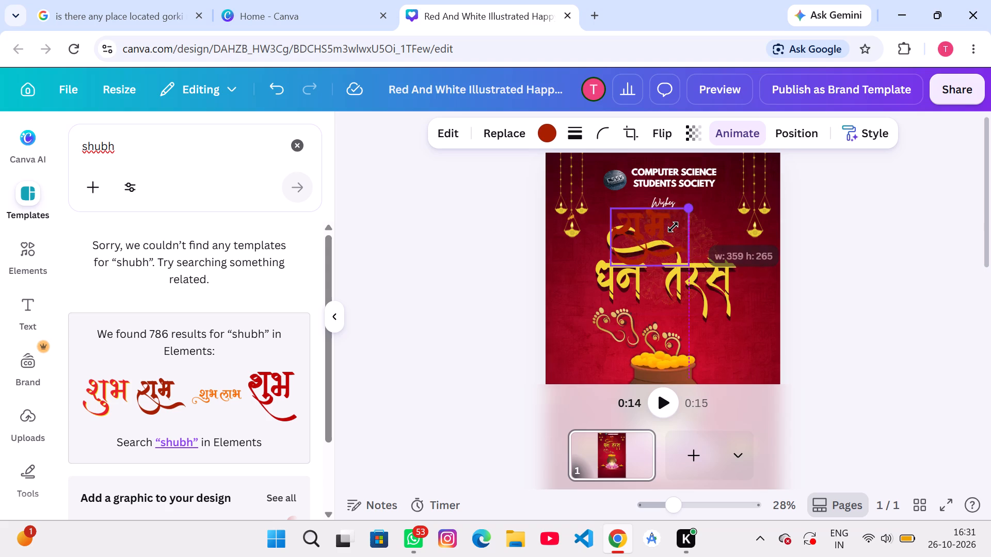
{"action": "left_click_drag", "start_coordinate": [673, 227], "coordinate": [673, 227]}
{"action": "left_click_drag", "start_coordinate": [656, 239], "coordinate": [733, 231]}
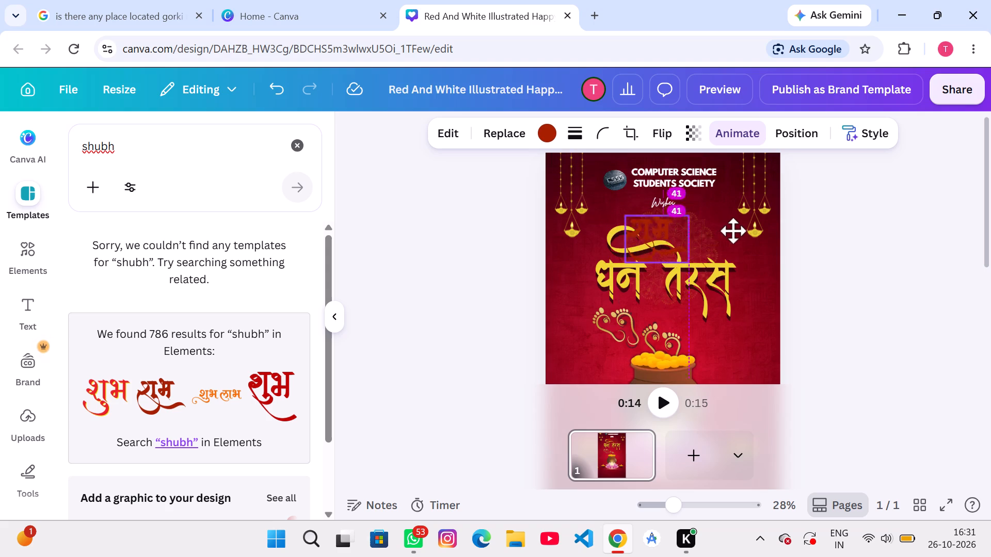
{"action": "left_click_drag", "start_coordinate": [733, 231], "coordinate": [729, 237]}
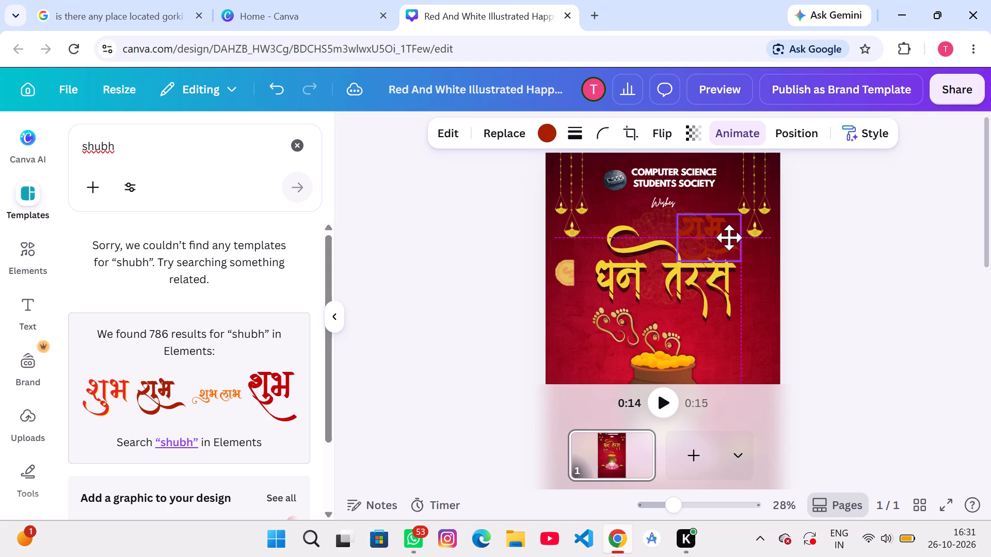
{"action": "left_click_drag", "start_coordinate": [729, 237], "coordinate": [727, 236]}
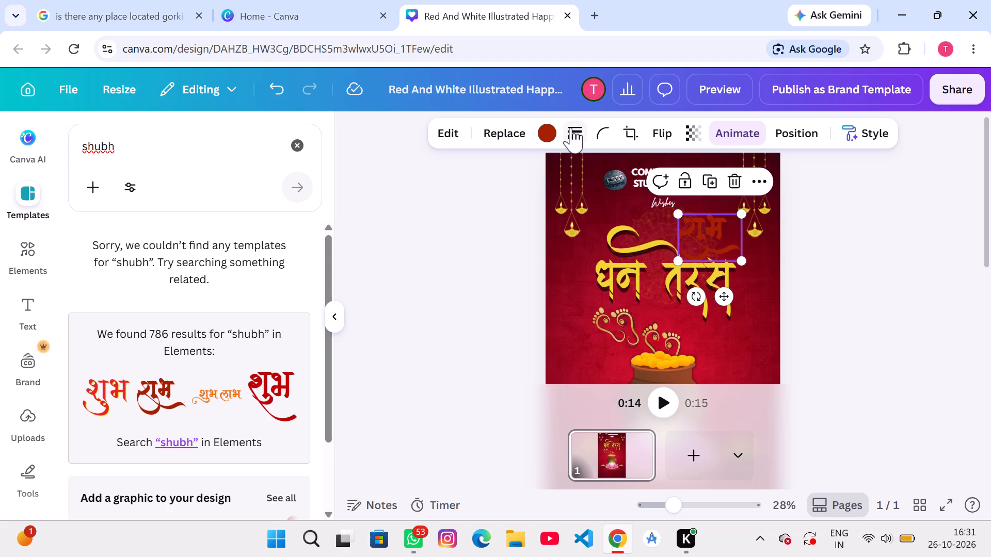
Recolour the शुभ graphic yellow #efd433, comparing it with the brighter yellow from the design's graphic colors.
{"action": "left_click", "coordinate": [554, 130]}
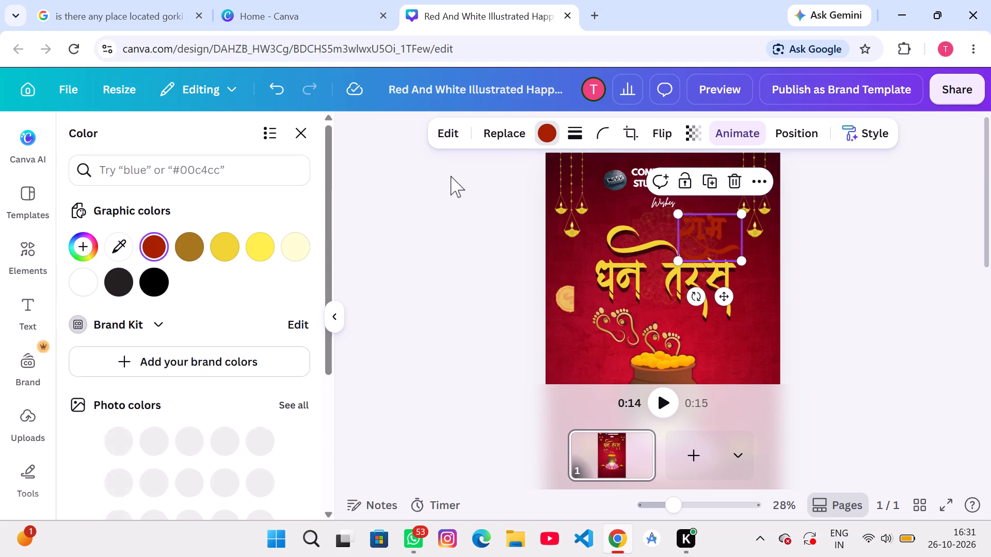
{"action": "left_click", "coordinate": [215, 243]}
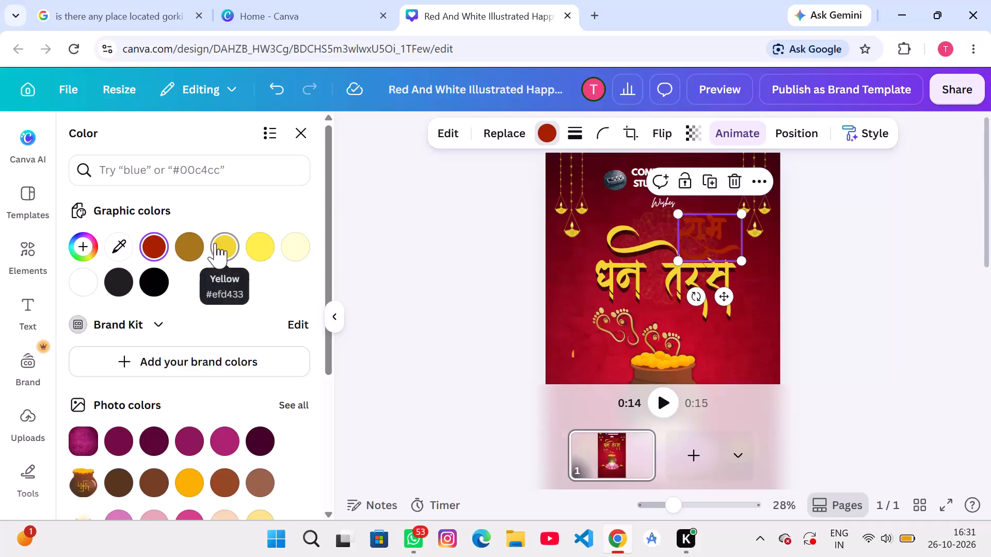
{"action": "left_click", "coordinate": [266, 238]}
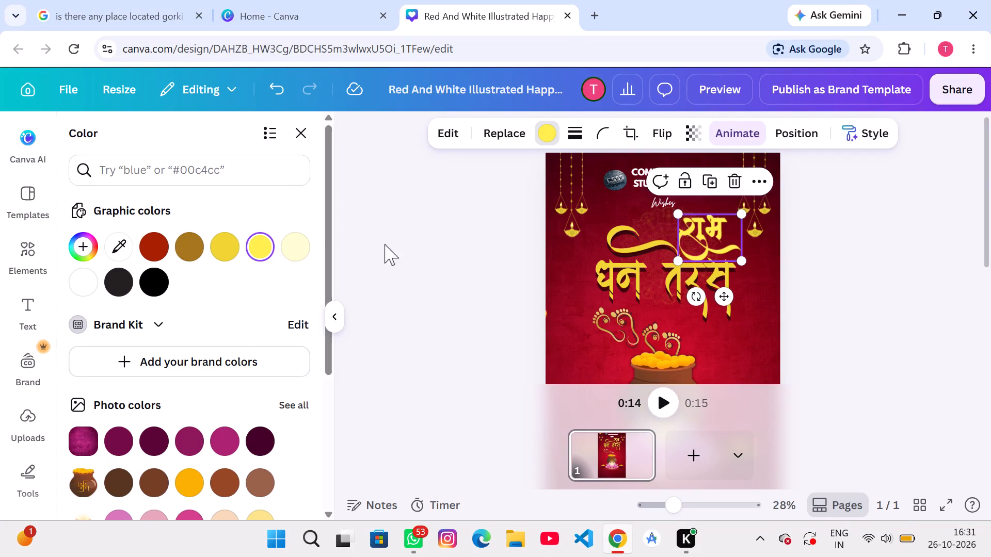
{"action": "left_click", "coordinate": [227, 253]}
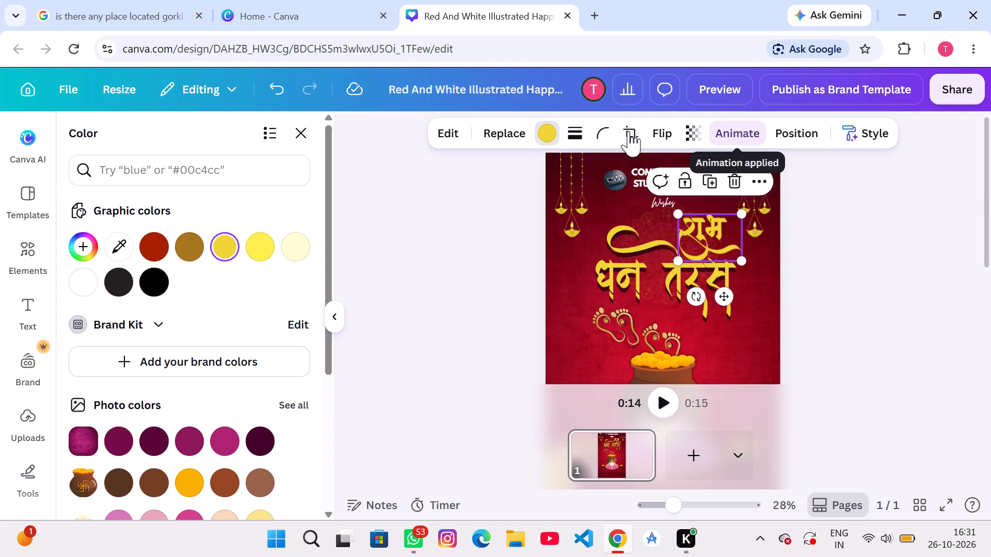
Set the शुभ graphic's corner rounding to 16.
{"action": "left_click", "coordinate": [609, 133]}
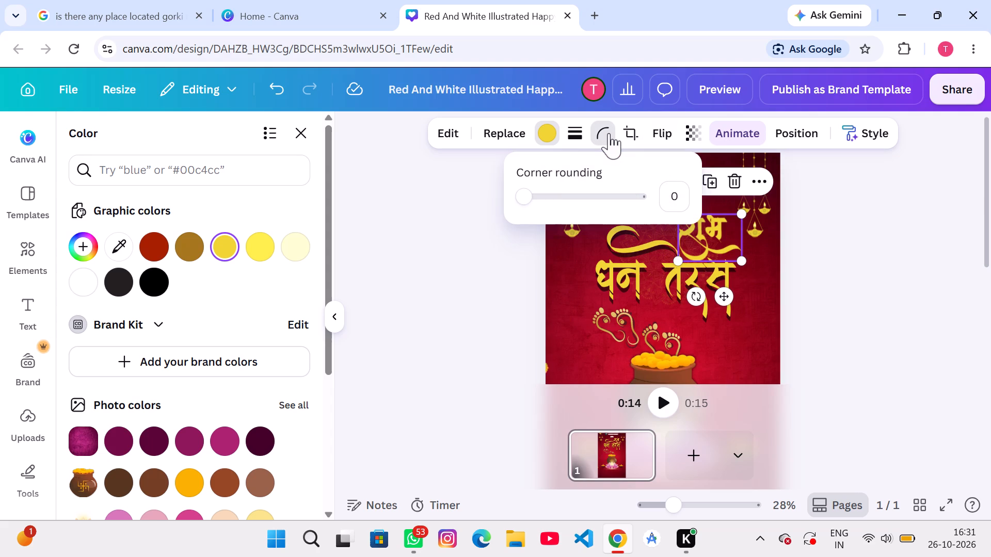
{"action": "left_click", "coordinate": [541, 197]}
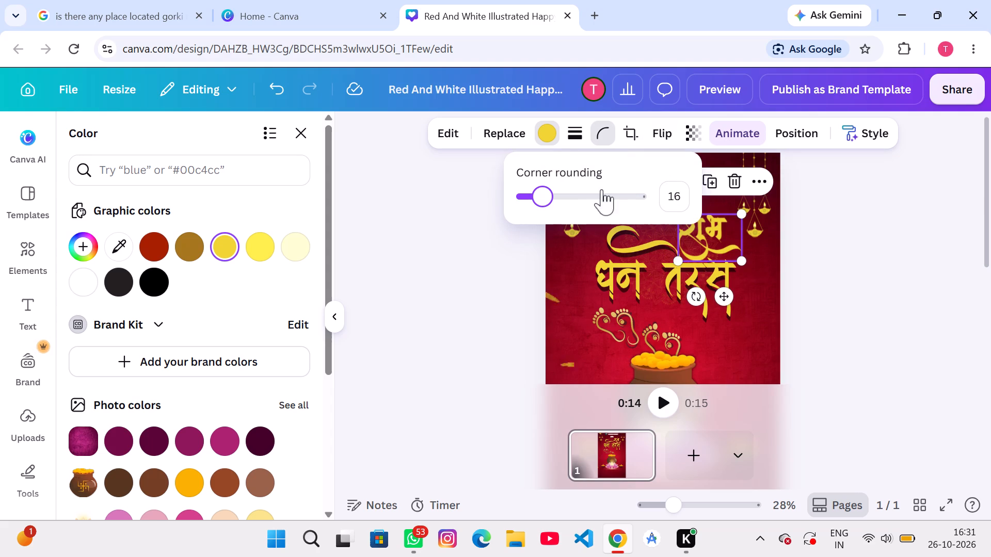
{"action": "left_click", "coordinate": [600, 140]}
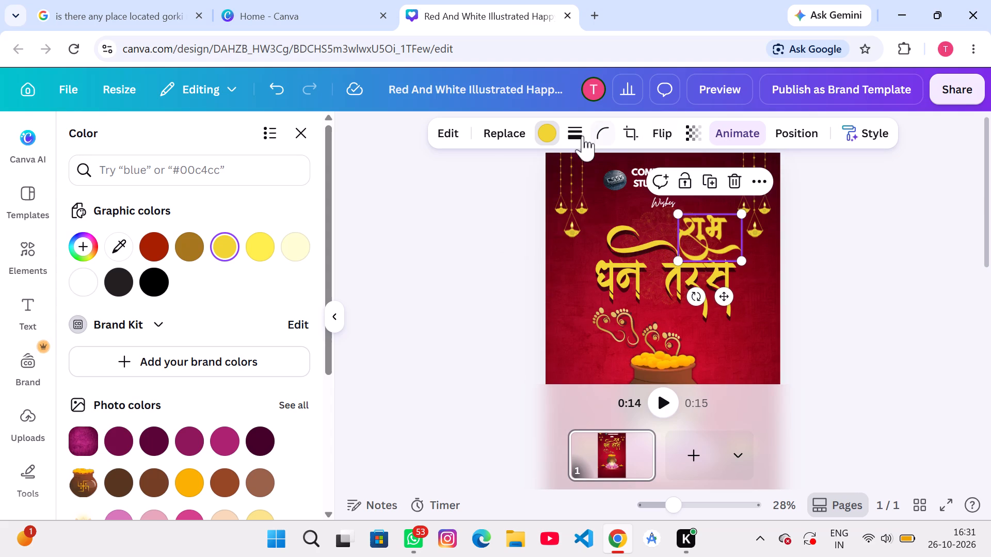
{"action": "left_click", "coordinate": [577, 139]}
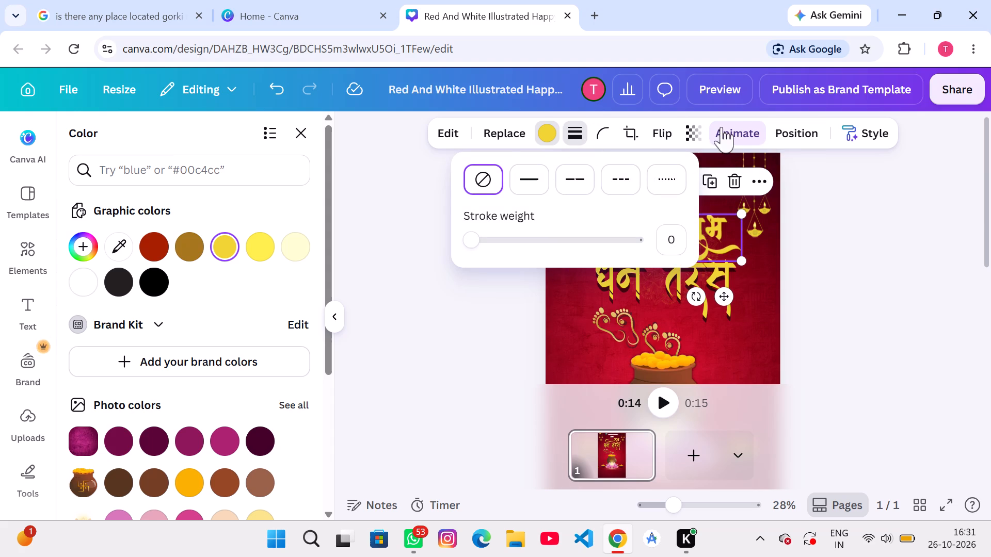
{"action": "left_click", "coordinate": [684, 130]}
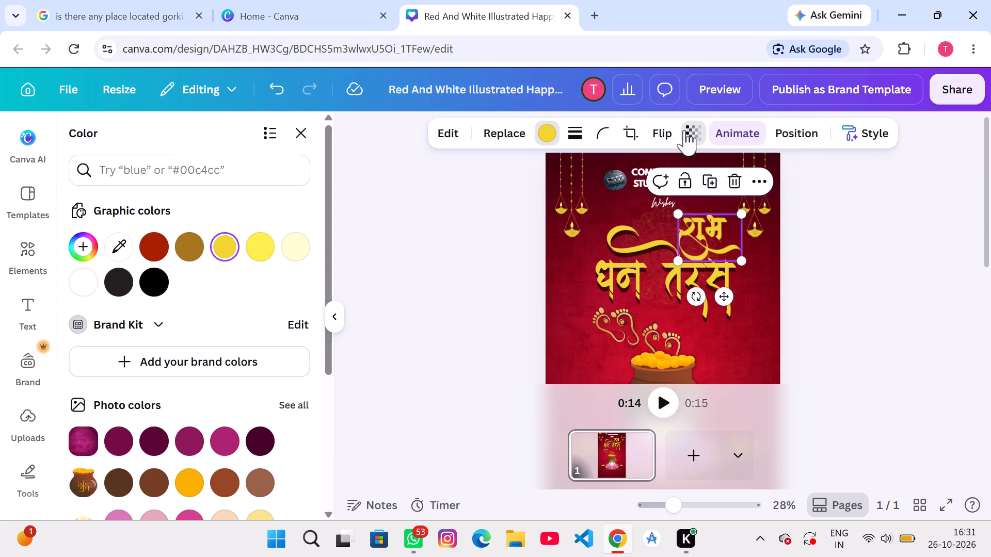
Apply the Drop shadow effect to the yellow शुभ graphic and leave the image editing options.
{"action": "left_click", "coordinate": [453, 133]}
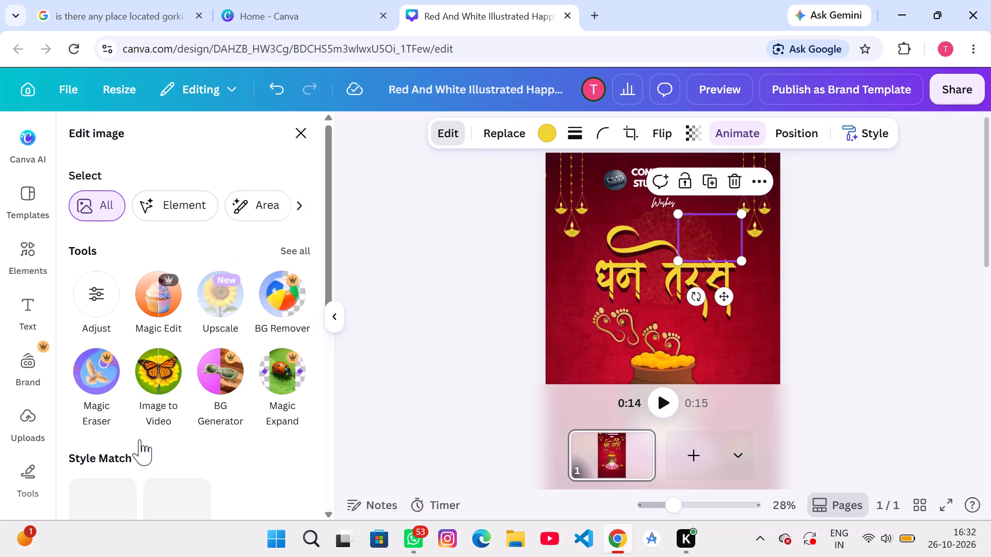
{"action": "scroll", "coordinate": [178, 377], "scroll_direction": "down", "scroll_amount": 2}
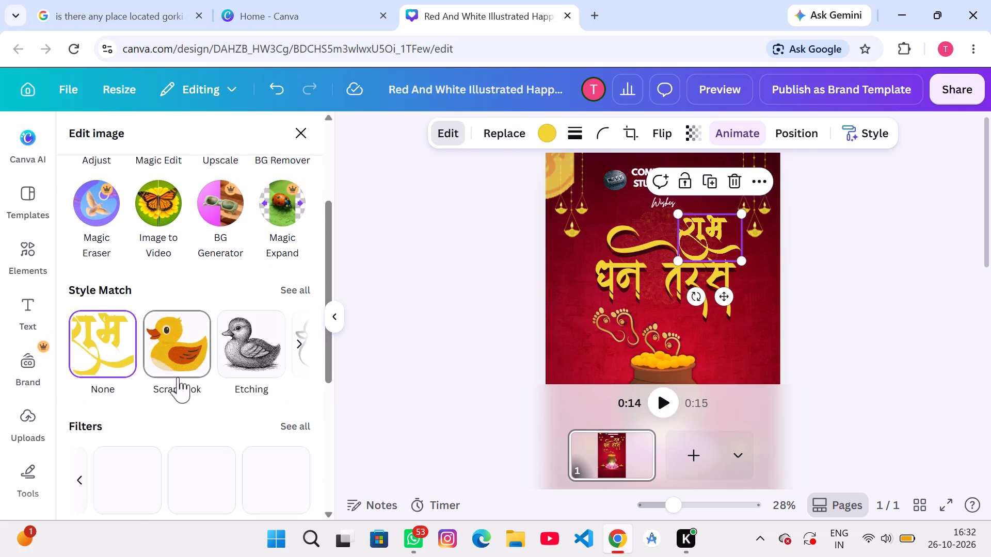
{"action": "scroll", "coordinate": [225, 370], "scroll_direction": "down", "scroll_amount": 3}
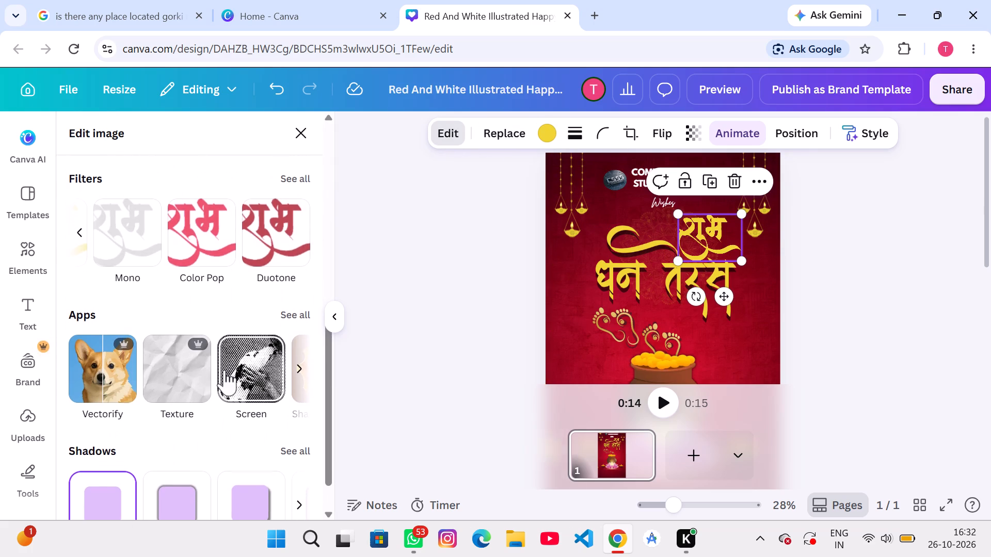
{"action": "scroll", "coordinate": [235, 435], "scroll_direction": "down", "scroll_amount": 3}
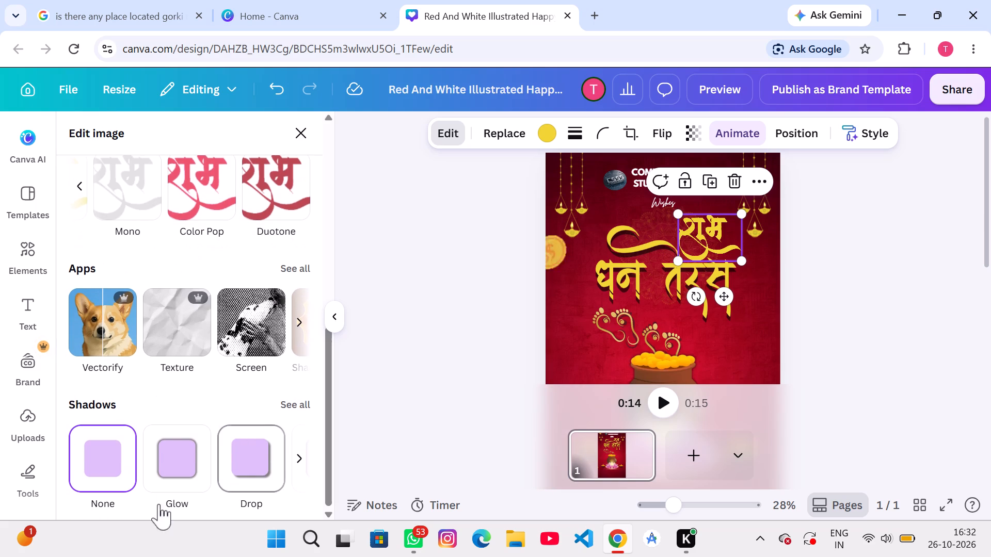
{"action": "left_click", "coordinate": [236, 467]}
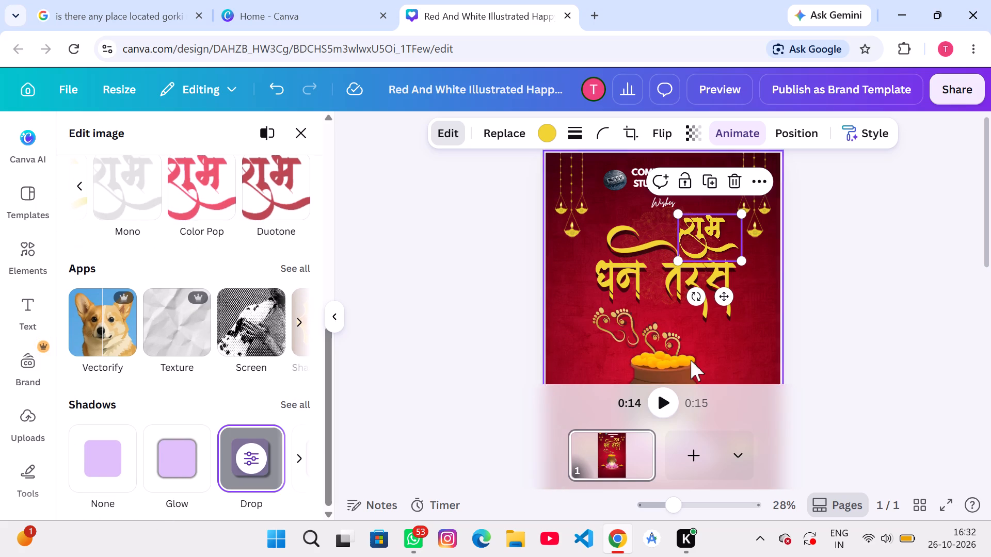
{"action": "left_click", "coordinate": [747, 263]}
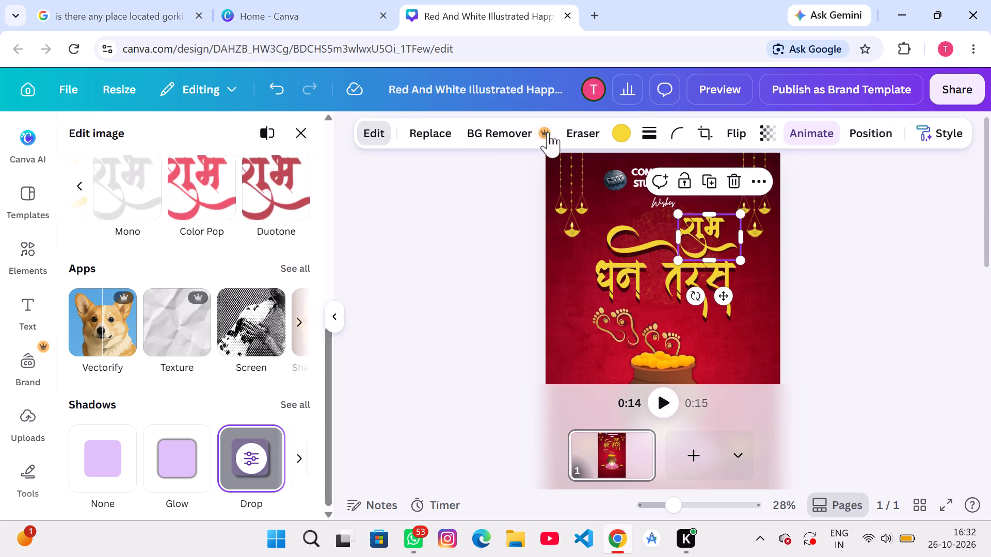
{"action": "left_click", "coordinate": [434, 194]}
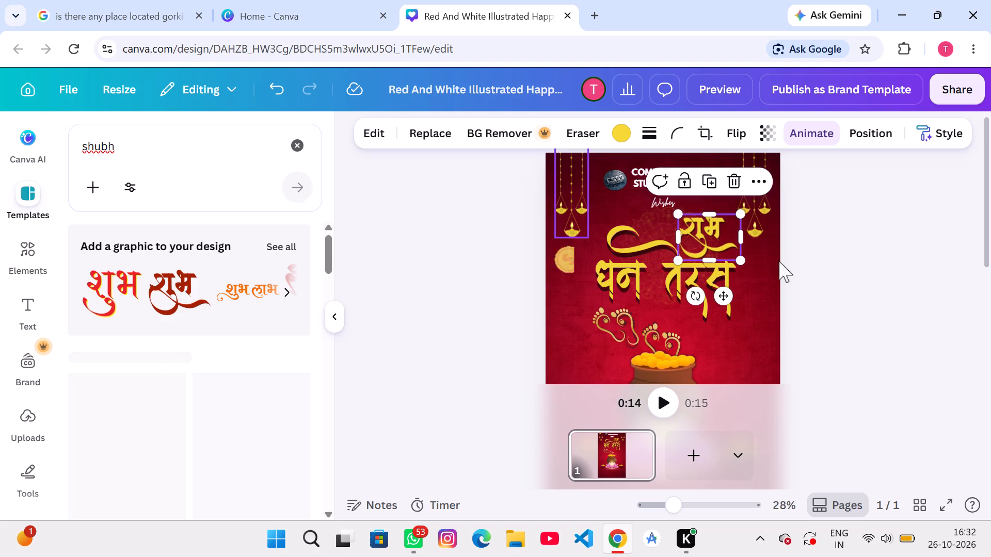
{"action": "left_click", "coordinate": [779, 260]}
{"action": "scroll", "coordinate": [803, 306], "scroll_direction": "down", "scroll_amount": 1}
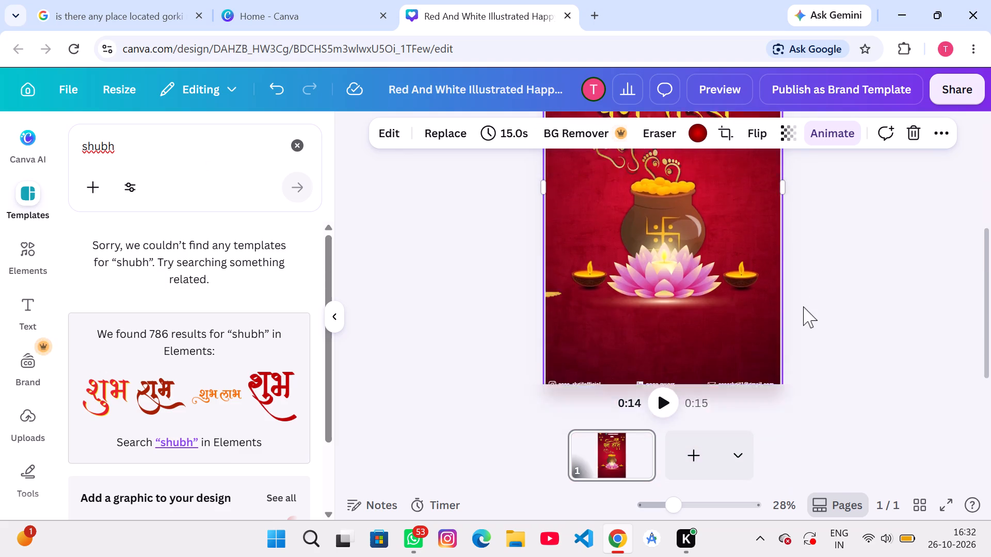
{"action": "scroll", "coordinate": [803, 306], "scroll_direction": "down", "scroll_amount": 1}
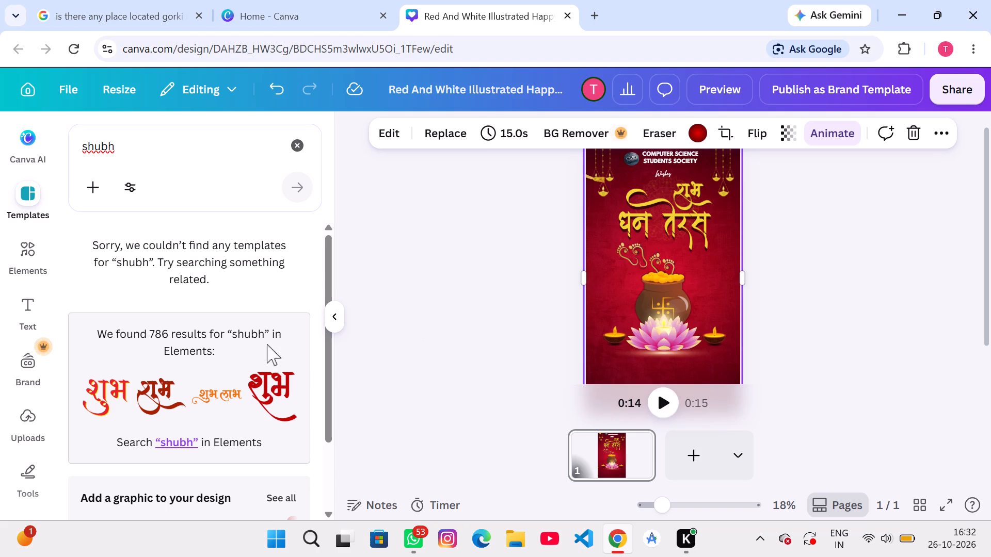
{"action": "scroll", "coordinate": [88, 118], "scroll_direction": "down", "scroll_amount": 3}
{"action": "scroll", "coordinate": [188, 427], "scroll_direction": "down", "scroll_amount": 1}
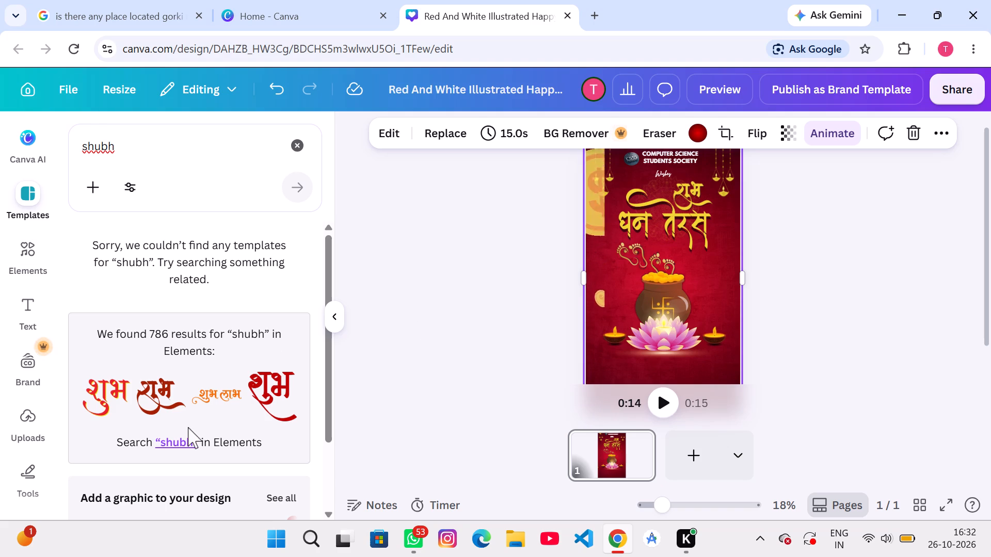
Search the templates for "shubh dhatnteras" and look through the results for Dhanteras designs.
{"action": "scroll", "coordinate": [188, 427], "scroll_direction": "down", "scroll_amount": 4}
{"action": "left_click", "coordinate": [163, 151]}
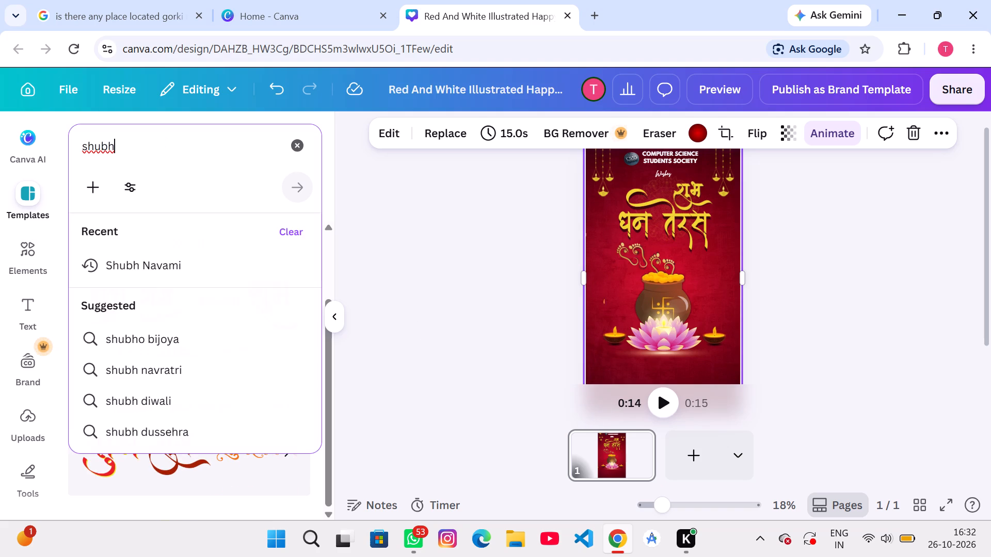
{"action": "key", "text": "space"}
{"action": "type", "text": "dhatnter"}
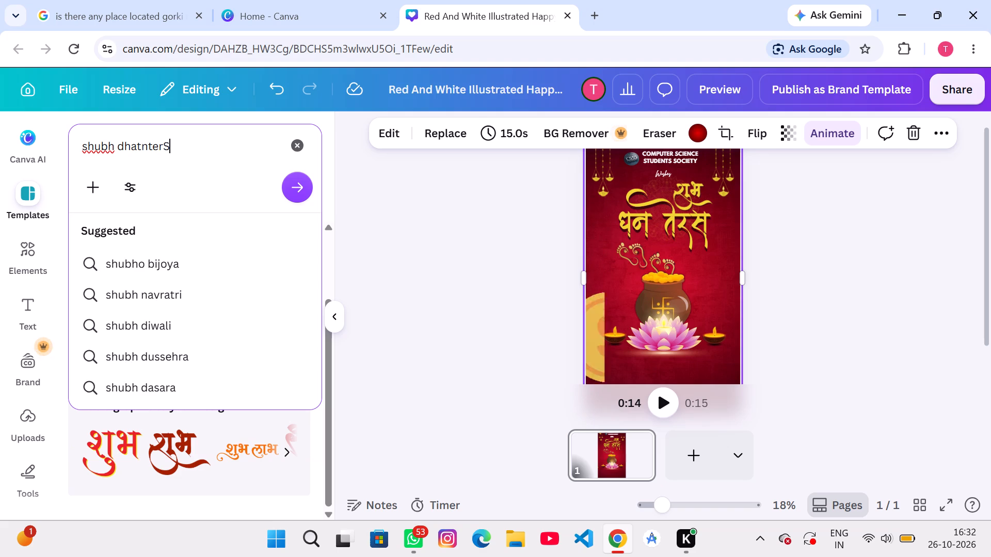
{"action": "type", "text": "==="}
{"action": "key", "text": "BackSpace"}
{"action": "key", "text": "BackSpace"}
{"action": "key", "text": "BackSpace"}
{"action": "key", "text": "BackSpace"}
{"action": "key", "text": "BackSpace"}
{"action": "key", "text": "BackSpace"}
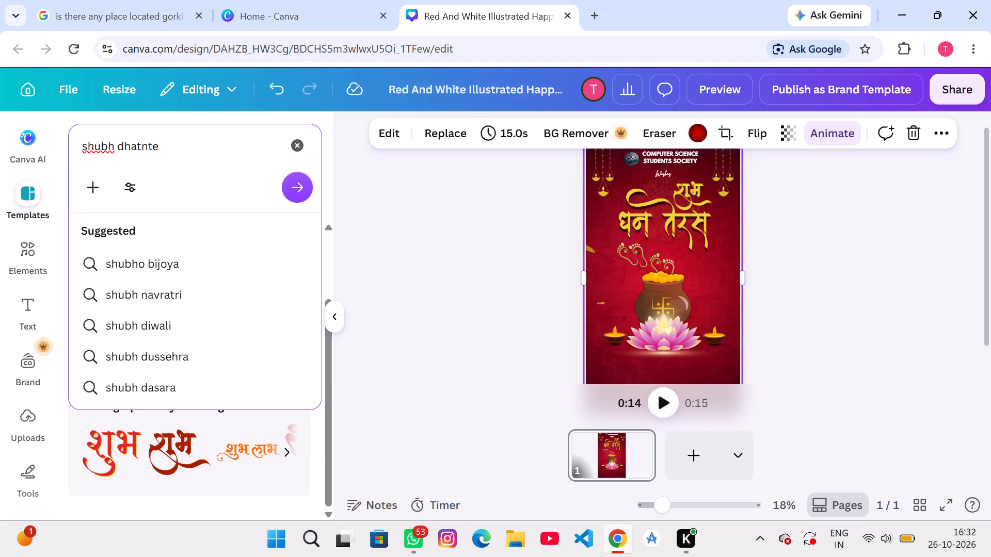
{"action": "type", "text": "as"}
{"action": "key", "text": "BackSpace"}
{"action": "key", "text": "BackSpace"}
{"action": "type", "text": "ras"}
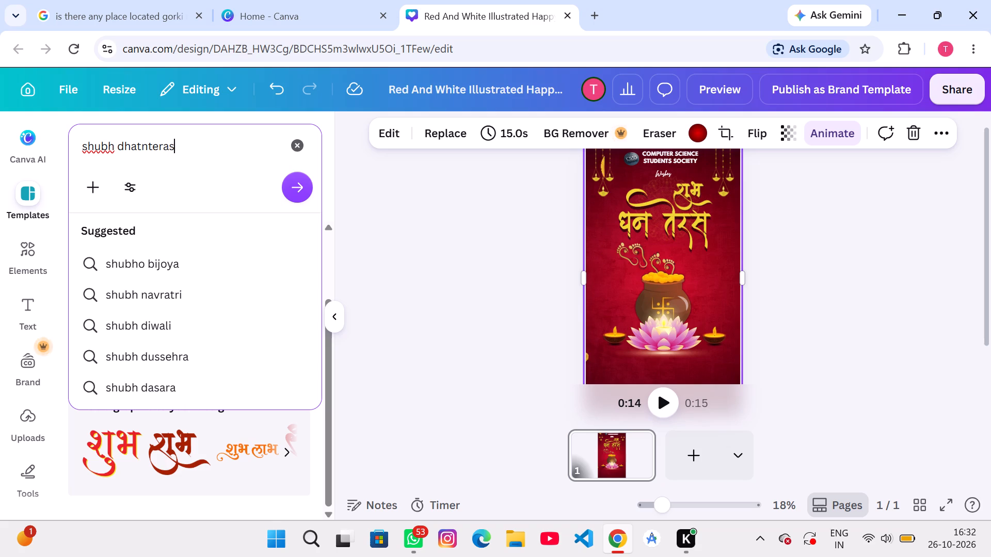
{"action": "key", "text": "Return"}
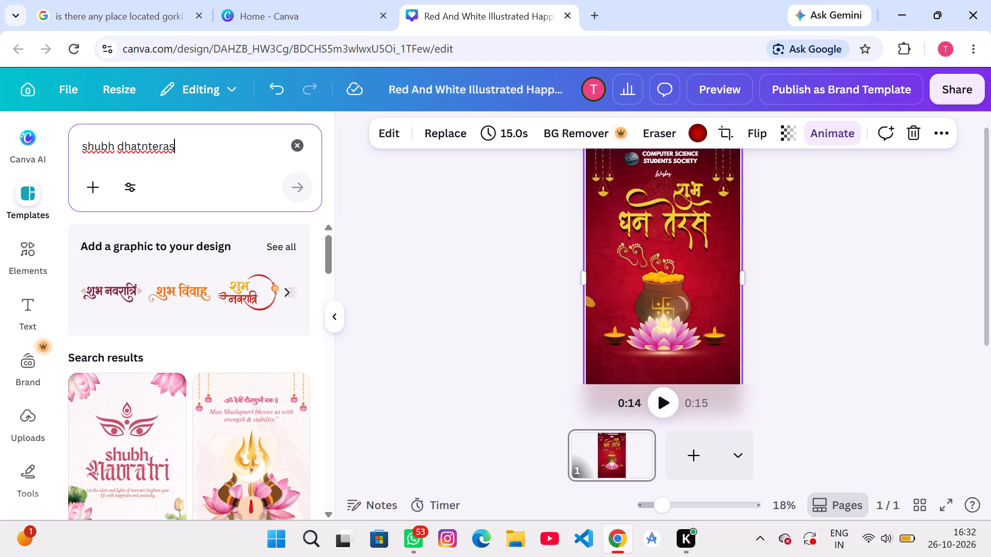
{"action": "scroll", "coordinate": [216, 287], "scroll_direction": "down", "scroll_amount": 1}
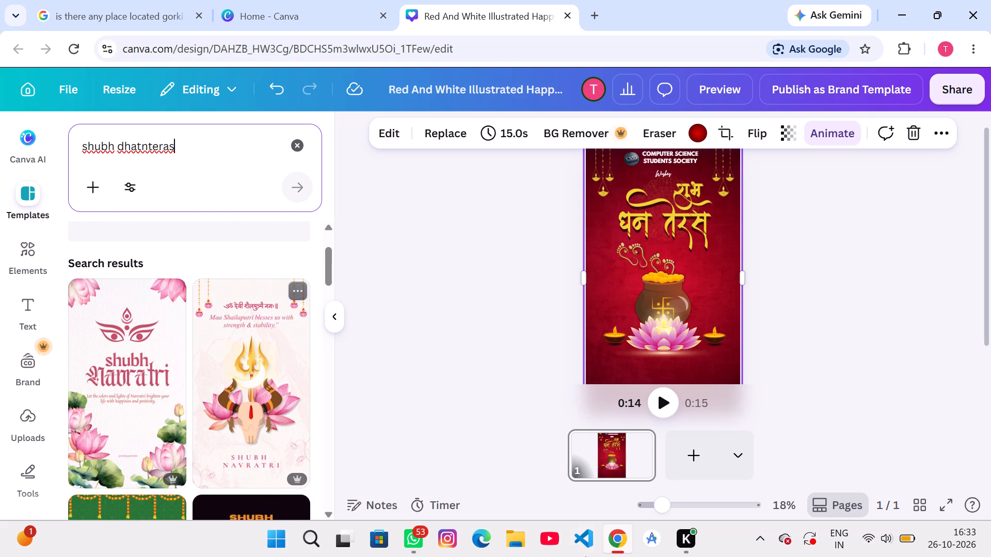
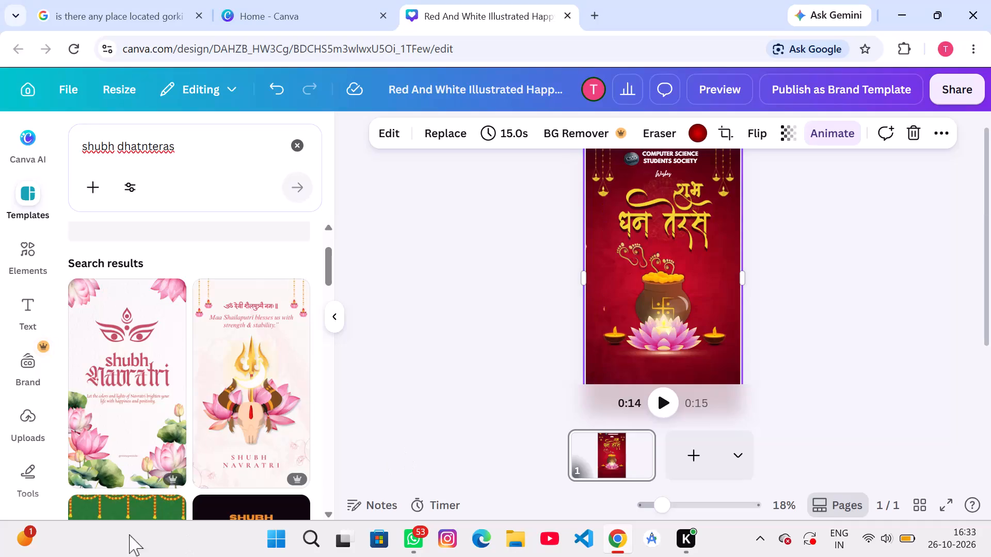
Look through the remaining template results, and correct the template search to "shubh dhanteras".
{"action": "scroll", "coordinate": [131, 507], "scroll_direction": "down", "scroll_amount": 1}
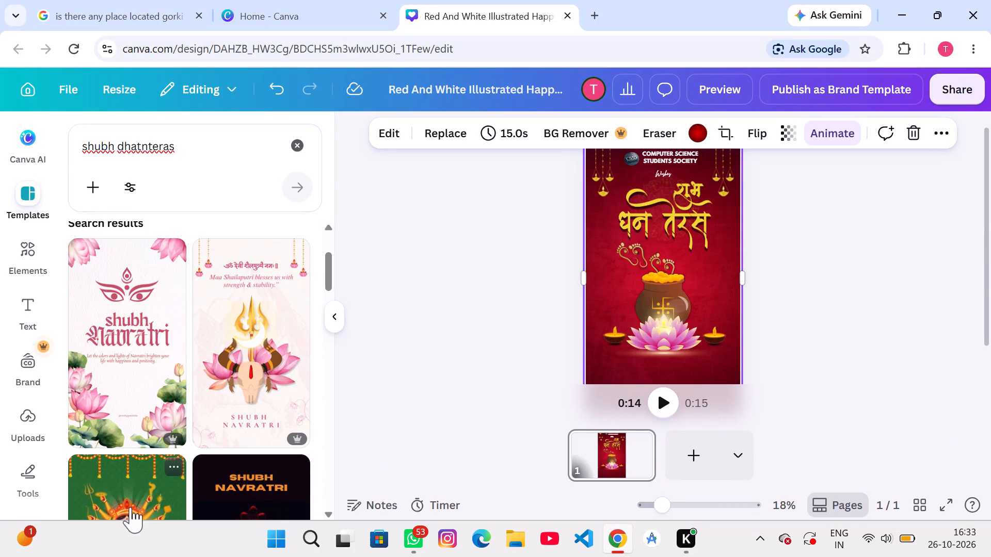
{"action": "scroll", "coordinate": [212, 467], "scroll_direction": "down", "scroll_amount": 1}
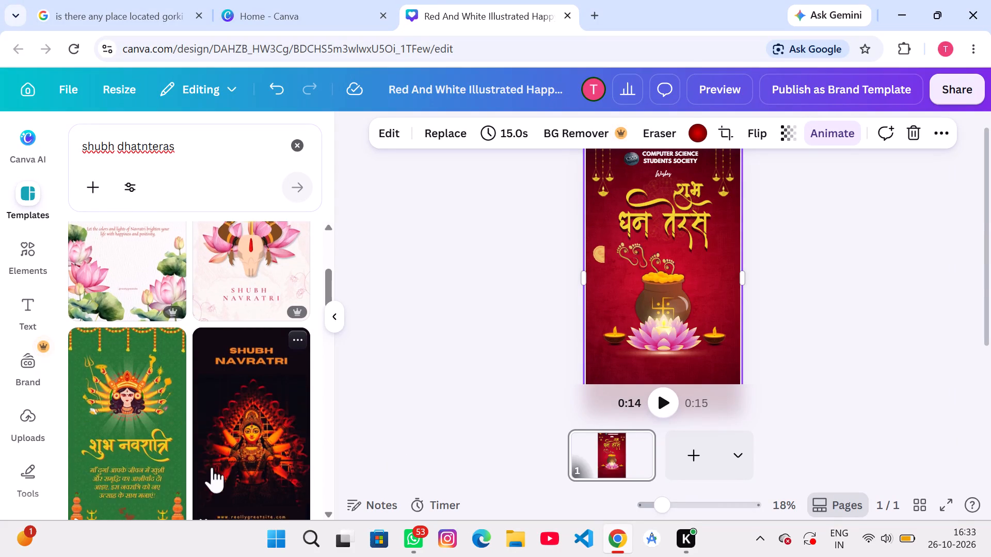
{"action": "scroll", "coordinate": [212, 467], "scroll_direction": "down", "scroll_amount": 1}
{"action": "scroll", "coordinate": [212, 467], "scroll_direction": "up", "scroll_amount": 2}
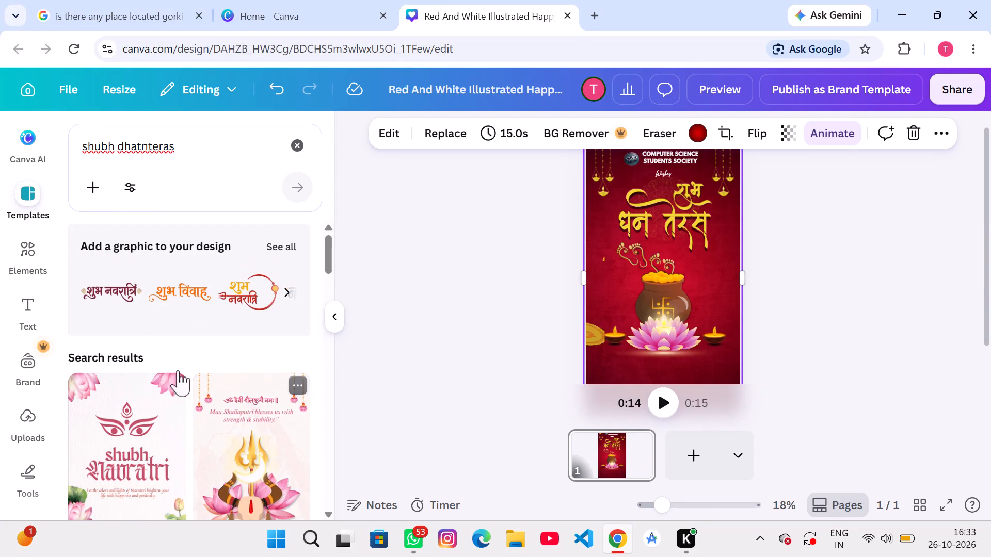
{"action": "left_click", "coordinate": [150, 150]}
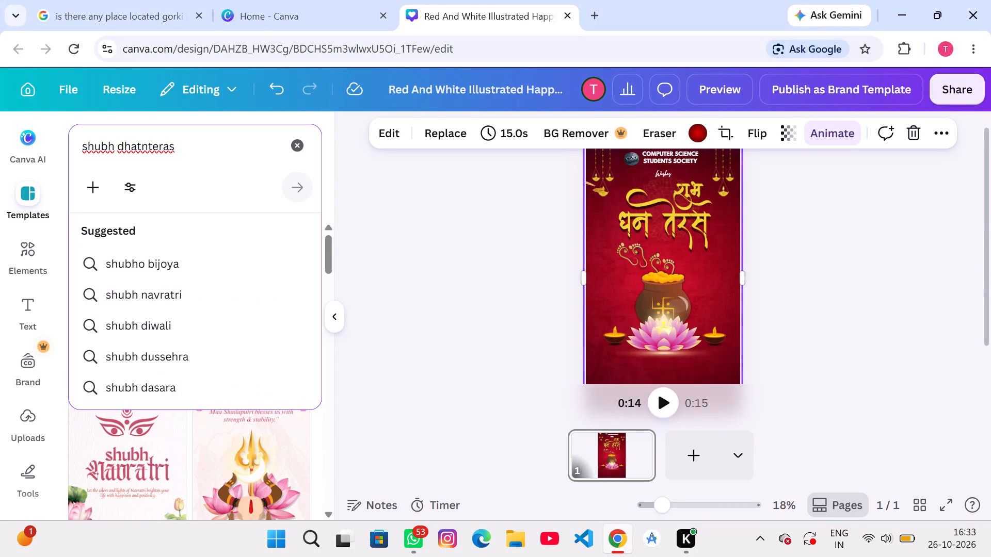
{"action": "key", "text": "BackSpace"}
{"action": "key", "text": "BackSpace"}
{"action": "key", "text": "BackSpace"}
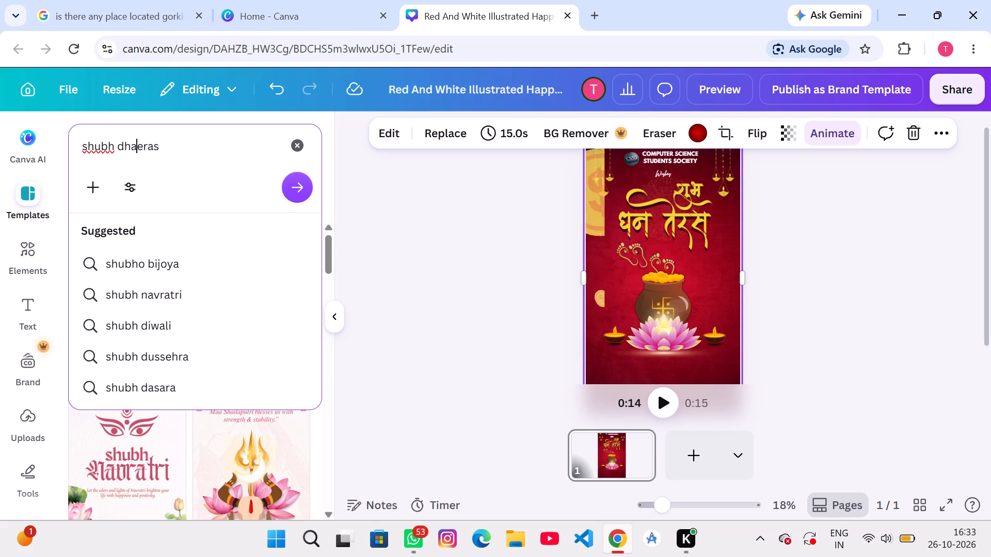
{"action": "type", "text": "nt"}
{"action": "key", "text": "Return"}
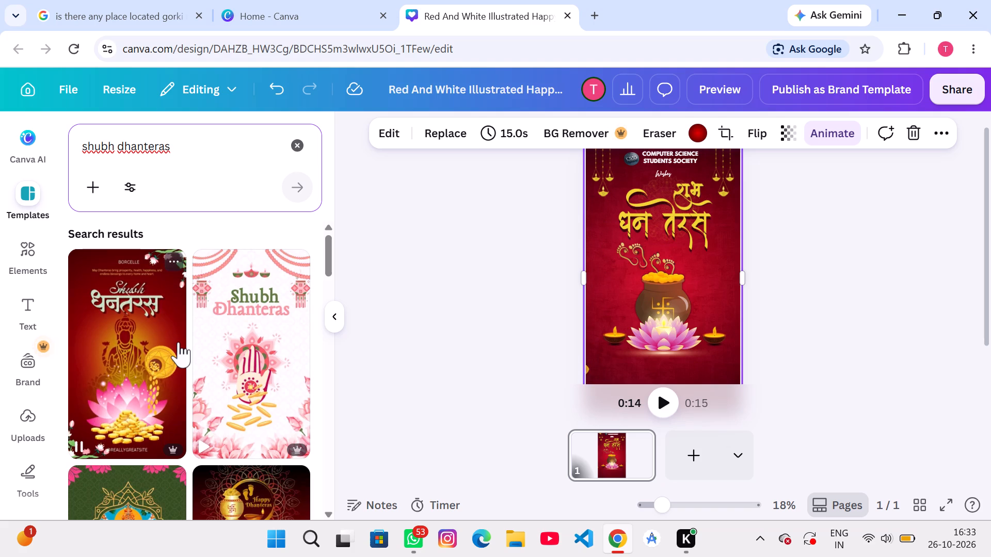
Add the Red and Gold Illustrated Dhanteras Festival story template with the falling coins and lotus as a new page.
{"action": "left_click", "coordinate": [130, 381]}
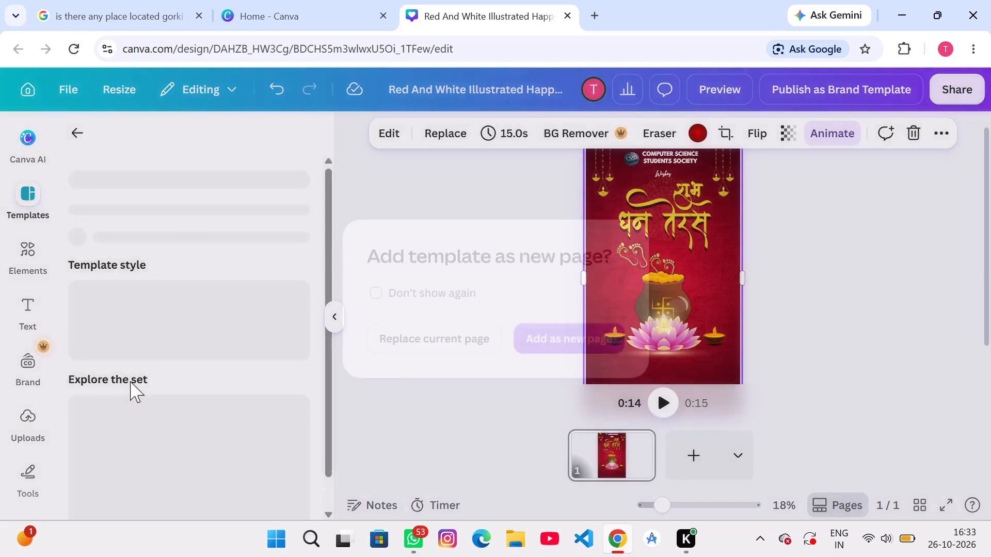
{"action": "left_click", "coordinate": [543, 333]}
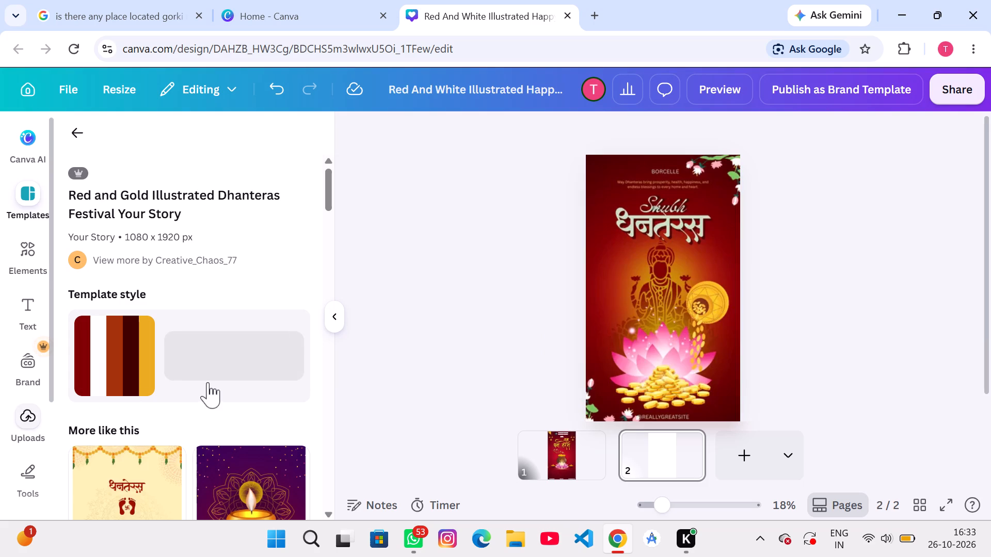
Look through the similar Dhanteras templates suggested for the red and gold story template.
{"action": "scroll", "coordinate": [208, 382], "scroll_direction": "down", "scroll_amount": 2}
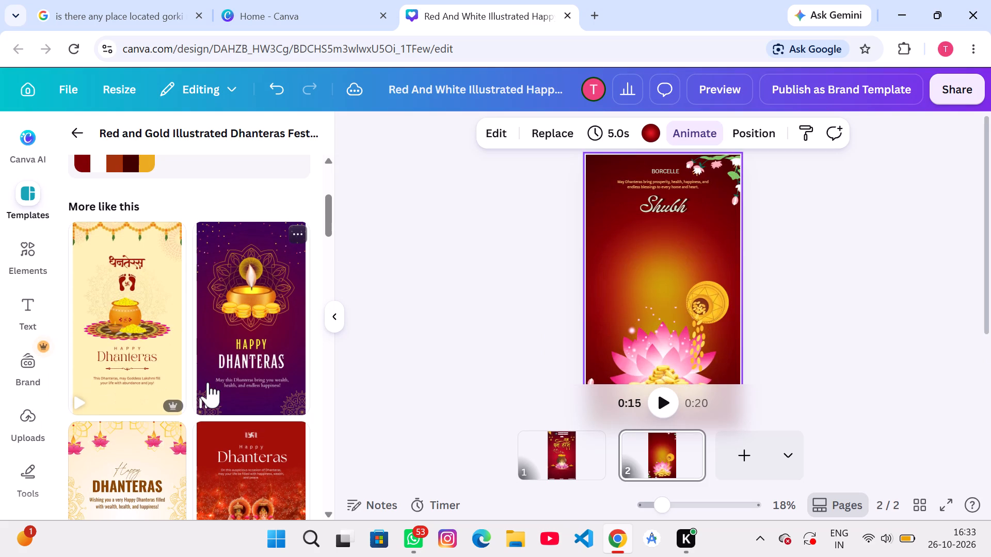
{"action": "scroll", "coordinate": [208, 382], "scroll_direction": "down", "scroll_amount": 1}
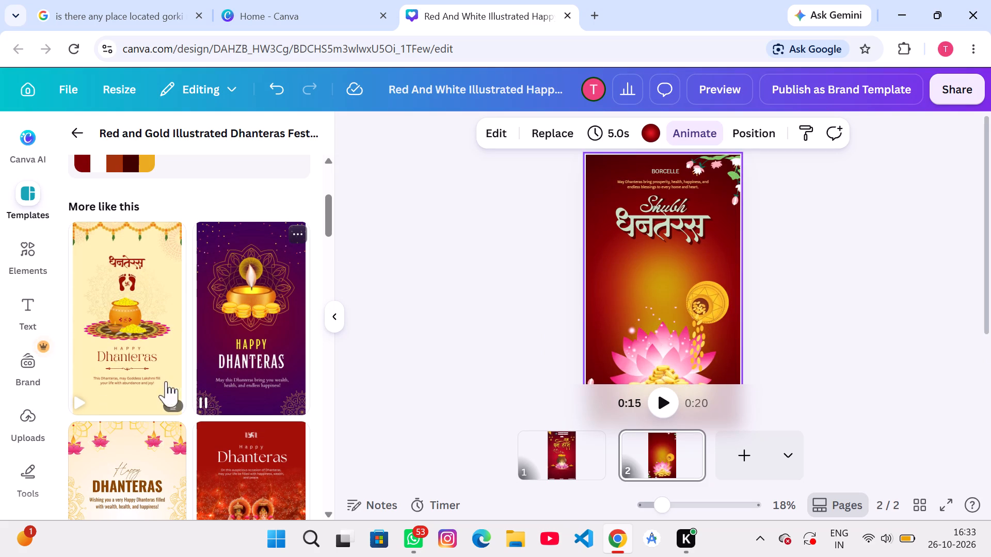
{"action": "scroll", "coordinate": [137, 378], "scroll_direction": "down", "scroll_amount": 1}
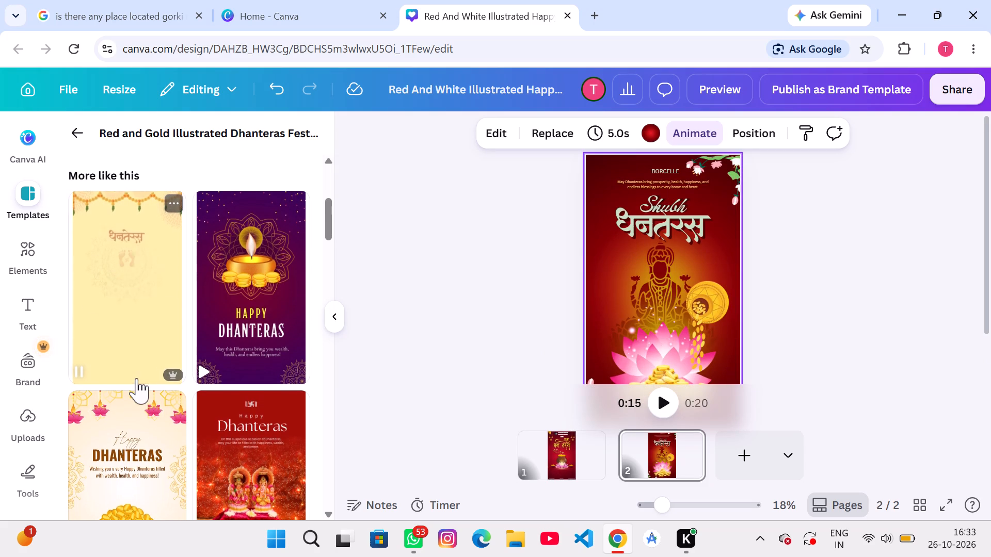
{"action": "scroll", "coordinate": [137, 378], "scroll_direction": "down", "scroll_amount": 2}
{"action": "scroll", "coordinate": [620, 330], "scroll_direction": "down", "scroll_amount": 1}
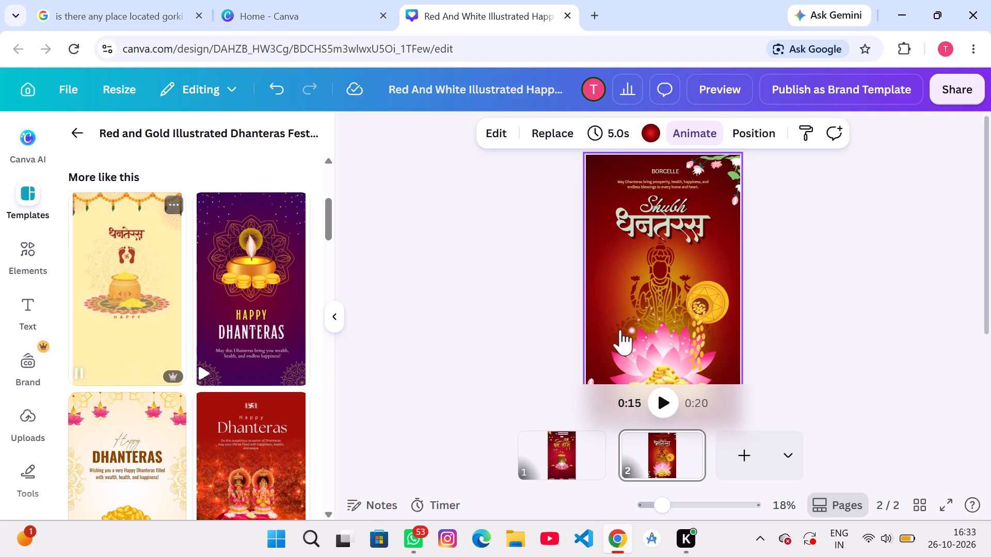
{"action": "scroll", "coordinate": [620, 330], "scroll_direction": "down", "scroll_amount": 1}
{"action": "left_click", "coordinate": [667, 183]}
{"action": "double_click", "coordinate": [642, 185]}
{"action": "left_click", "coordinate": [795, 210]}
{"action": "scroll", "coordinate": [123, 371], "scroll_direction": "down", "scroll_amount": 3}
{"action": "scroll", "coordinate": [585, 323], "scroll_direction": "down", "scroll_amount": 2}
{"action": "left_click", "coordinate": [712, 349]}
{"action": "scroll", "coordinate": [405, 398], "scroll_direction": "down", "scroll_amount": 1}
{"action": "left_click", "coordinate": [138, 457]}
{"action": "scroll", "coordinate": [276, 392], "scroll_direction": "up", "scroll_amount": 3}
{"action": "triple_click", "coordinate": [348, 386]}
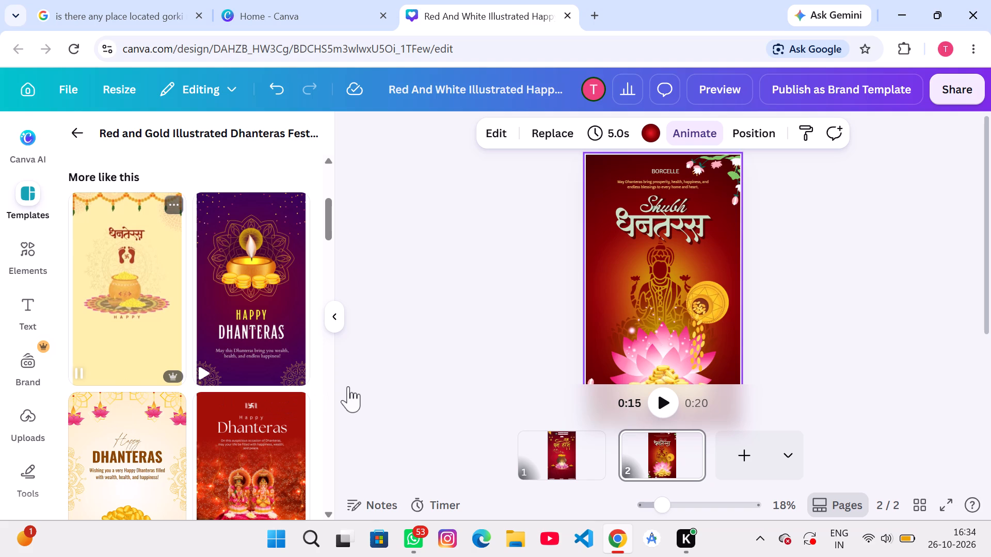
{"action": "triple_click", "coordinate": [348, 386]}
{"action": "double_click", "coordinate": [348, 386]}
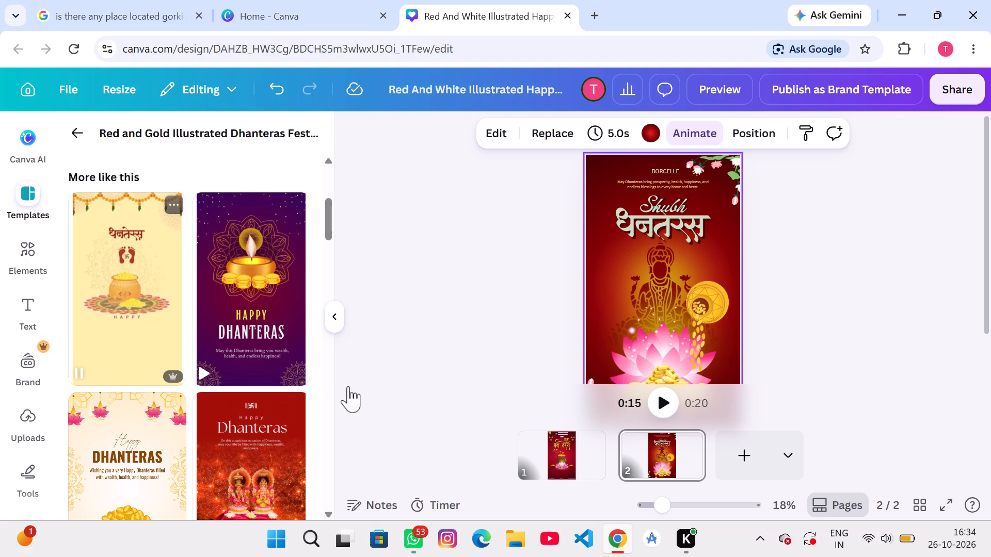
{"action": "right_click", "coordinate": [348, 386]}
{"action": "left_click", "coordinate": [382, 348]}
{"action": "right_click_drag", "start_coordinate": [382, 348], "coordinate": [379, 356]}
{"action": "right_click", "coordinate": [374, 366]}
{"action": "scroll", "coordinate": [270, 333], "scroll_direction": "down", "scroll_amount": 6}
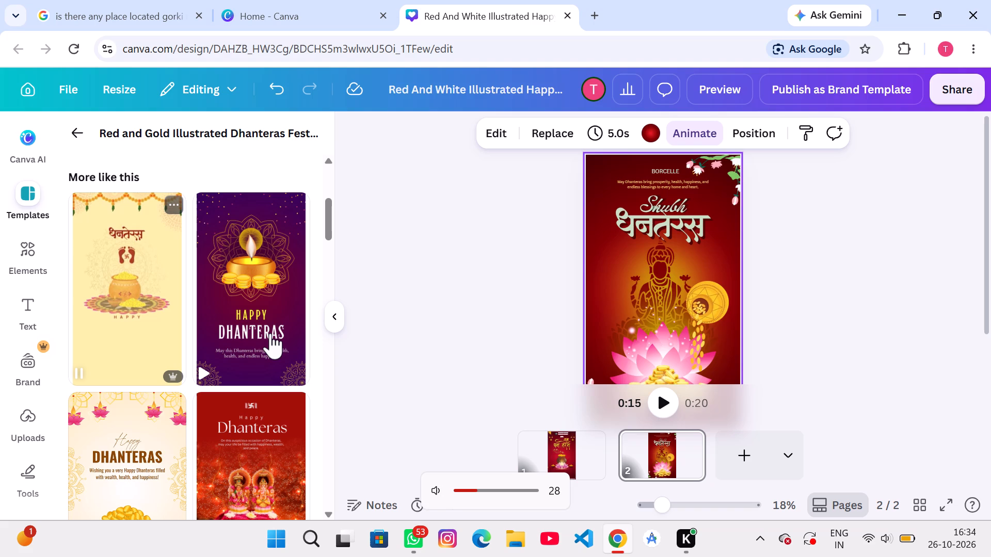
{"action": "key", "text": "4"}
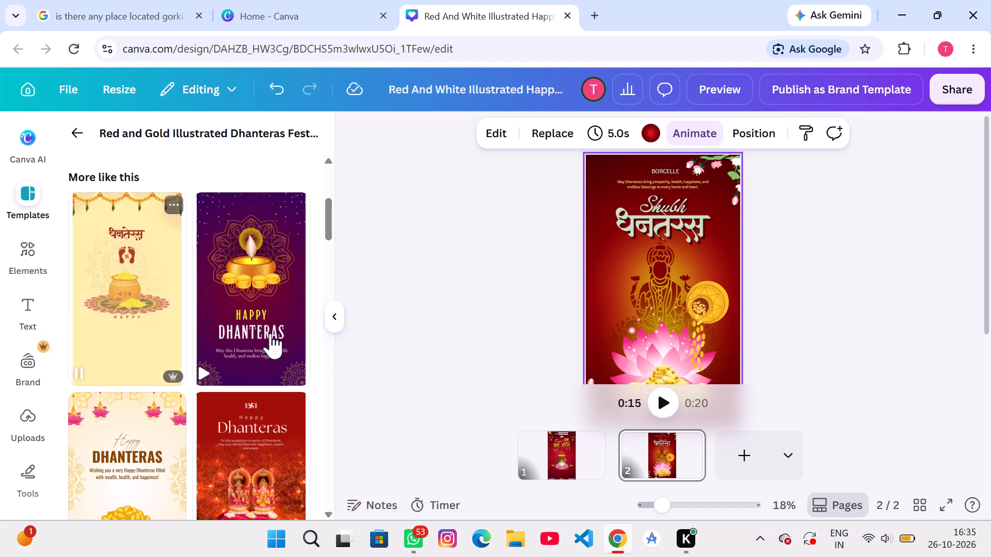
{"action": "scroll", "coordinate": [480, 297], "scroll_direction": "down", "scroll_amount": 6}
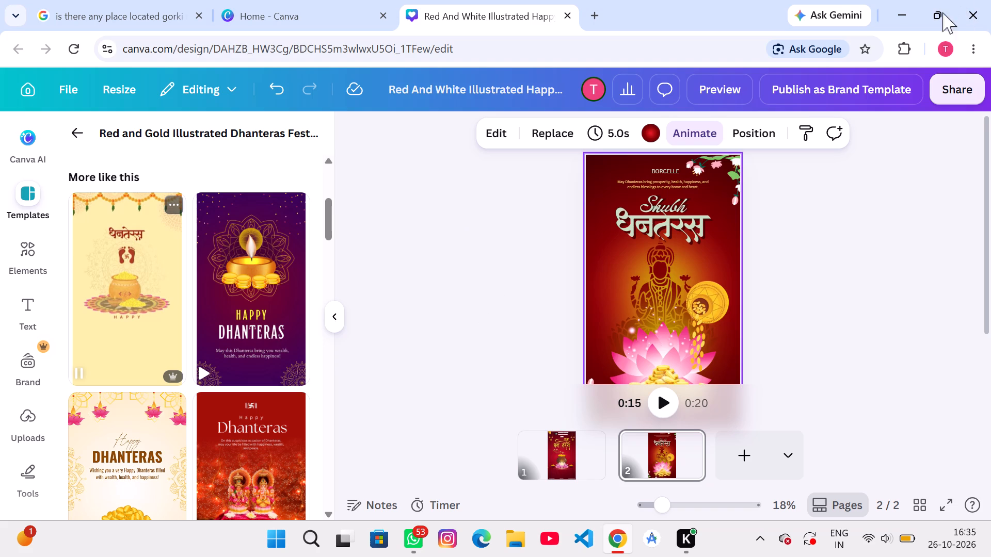
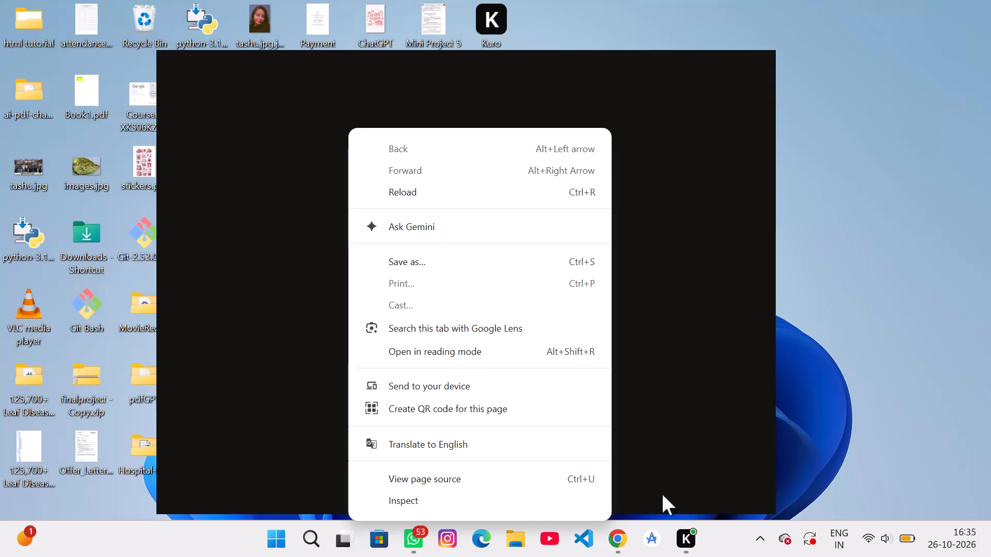
Switch back to the Dhanteras story design in Chrome.
{"action": "left_click", "coordinate": [851, 324]}
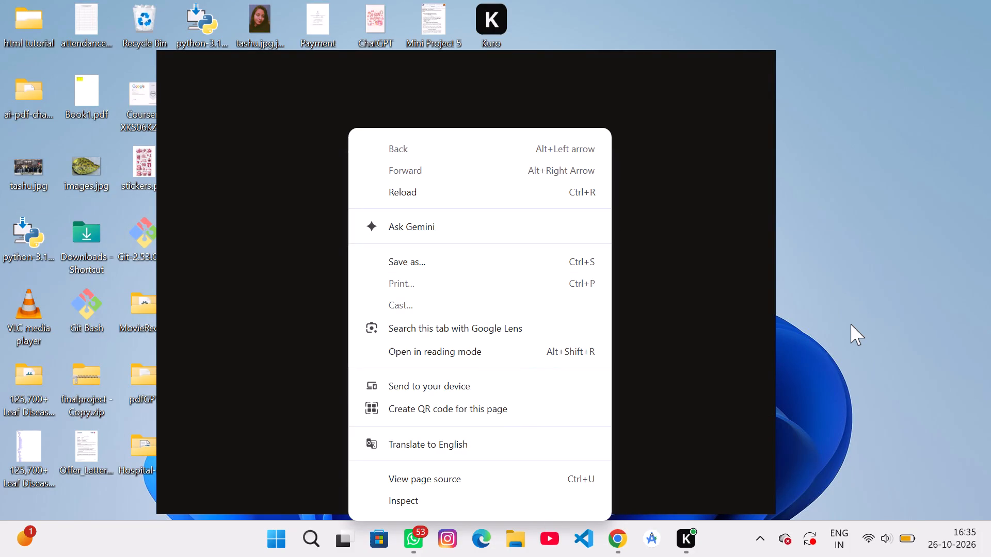
{"action": "right_click", "coordinate": [864, 256]}
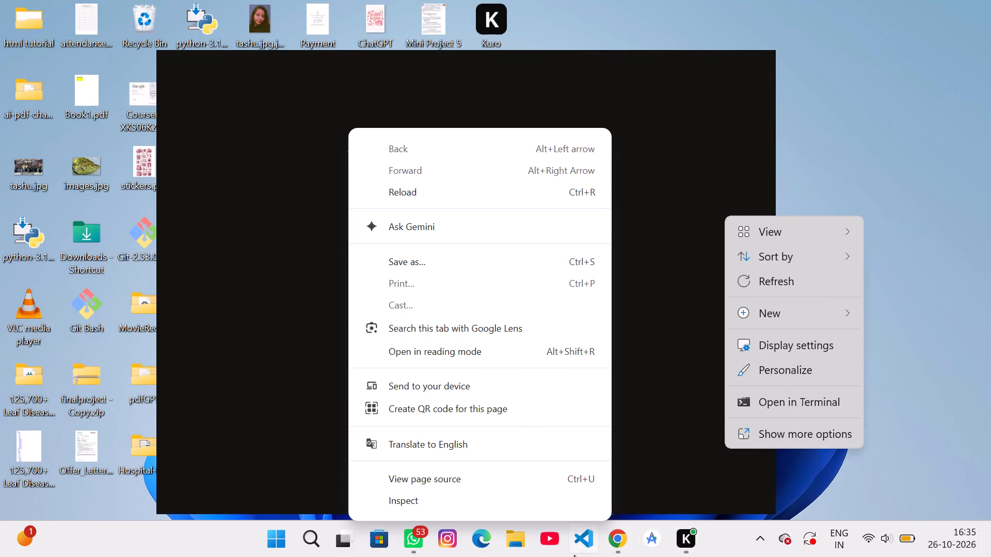
{"action": "left_click", "coordinate": [618, 536]}
{"action": "left_click", "coordinate": [618, 536]}
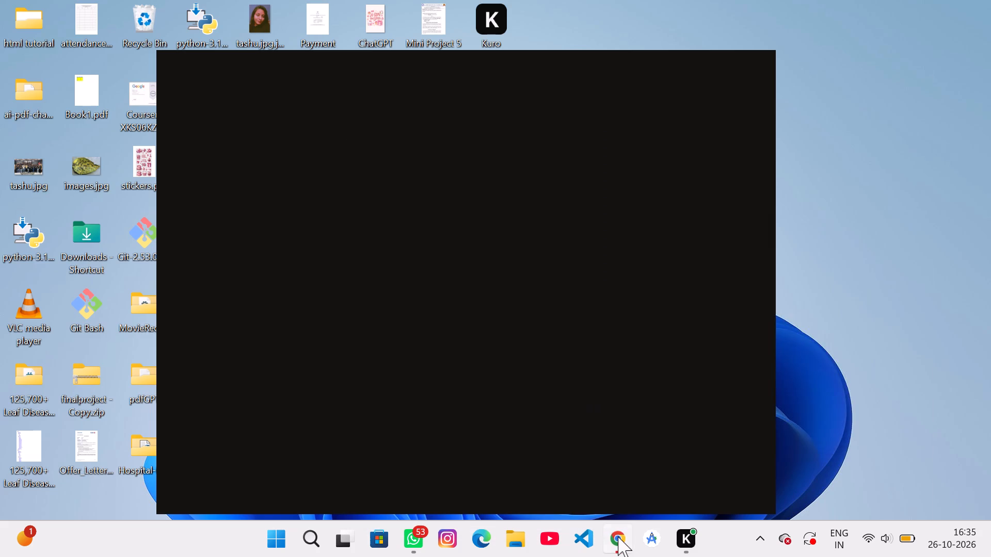
{"action": "scroll", "coordinate": [742, 326], "scroll_direction": "down", "scroll_amount": 1}
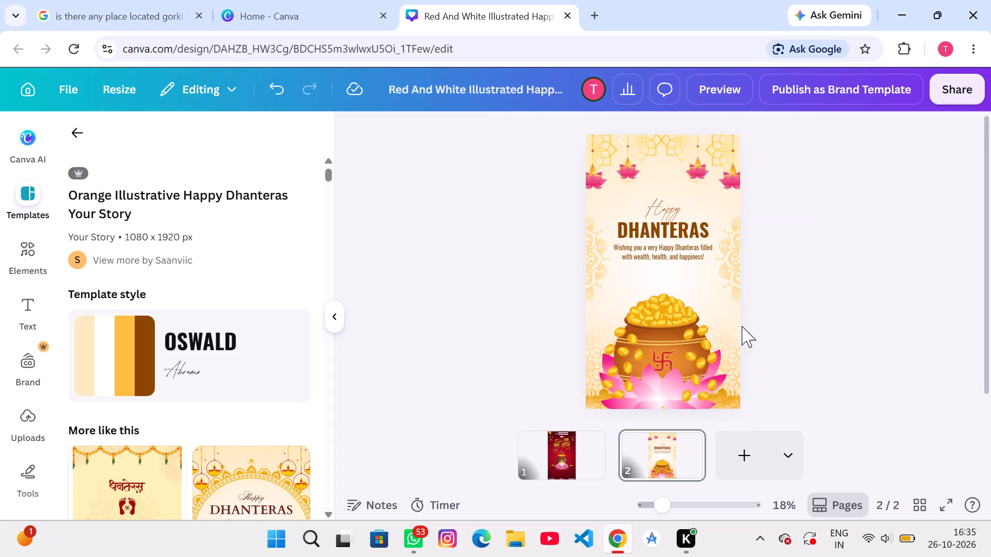
{"action": "scroll", "coordinate": [742, 326], "scroll_direction": "down", "scroll_amount": 1}
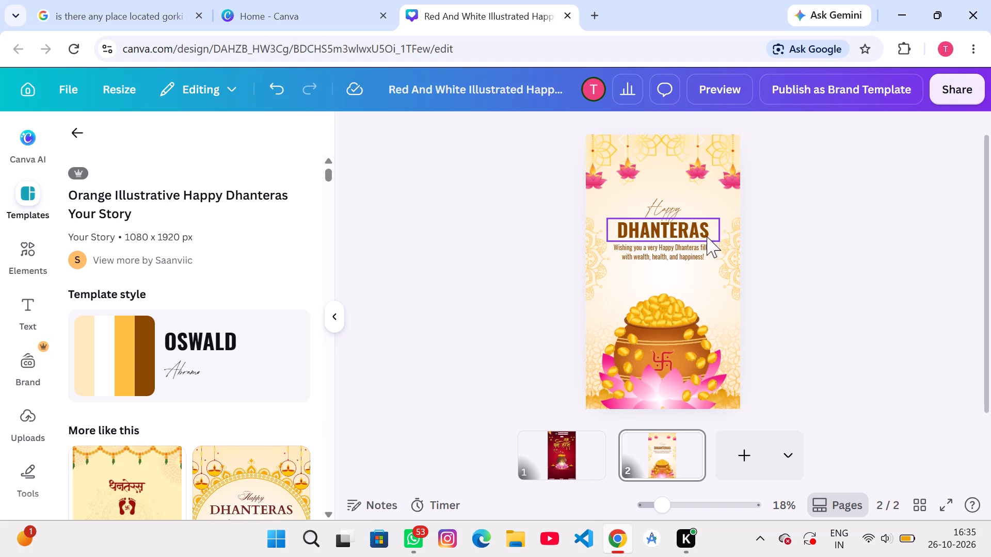
Move the "Wishing you a very Happy Dhanteras" greeting on page 2 down over the lotus at the pot's base.
{"action": "left_click_drag", "start_coordinate": [706, 245], "coordinate": [727, 338]}
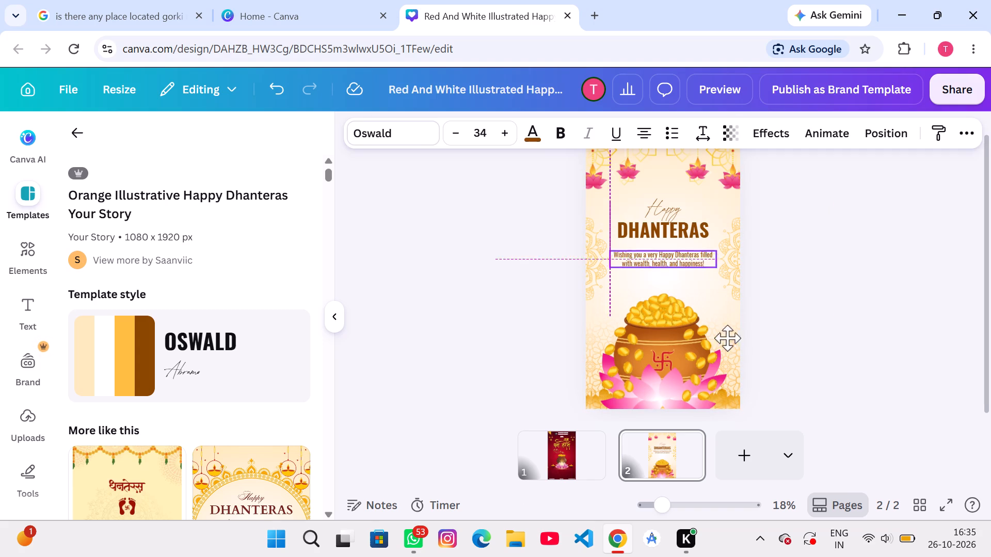
{"action": "left_click_drag", "start_coordinate": [727, 338], "coordinate": [701, 381]}
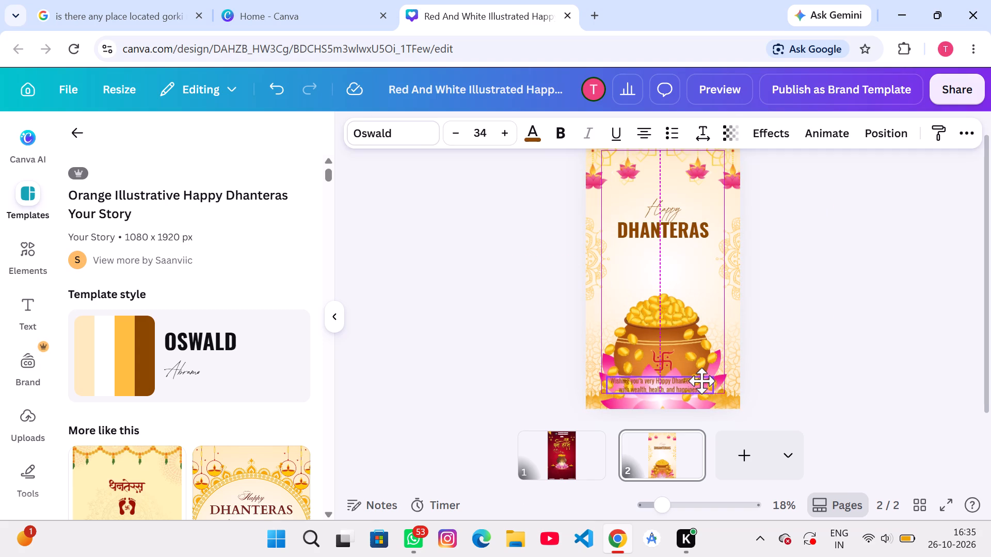
{"action": "left_click_drag", "start_coordinate": [701, 381], "coordinate": [700, 381]}
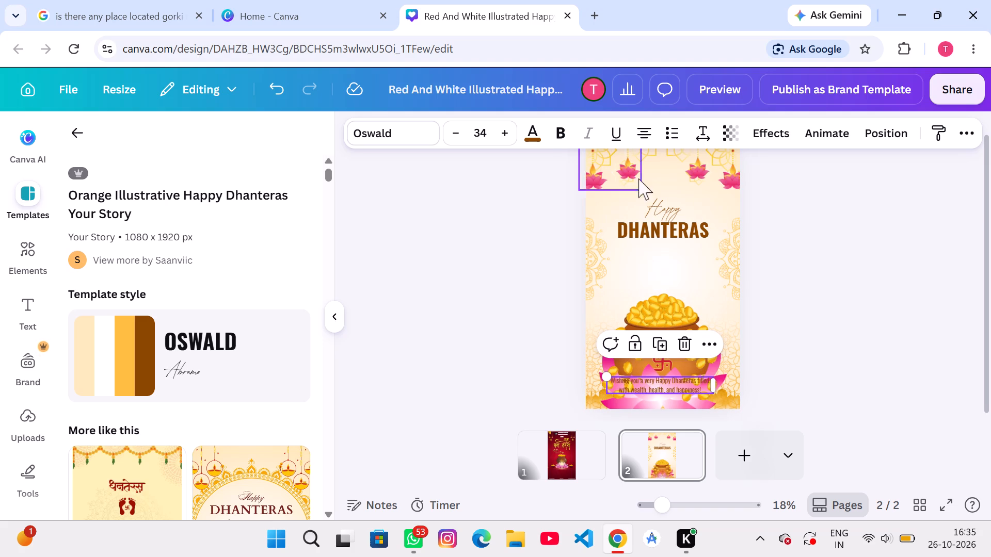
Change the greeting's text colour to black.
{"action": "left_click", "coordinate": [540, 141]}
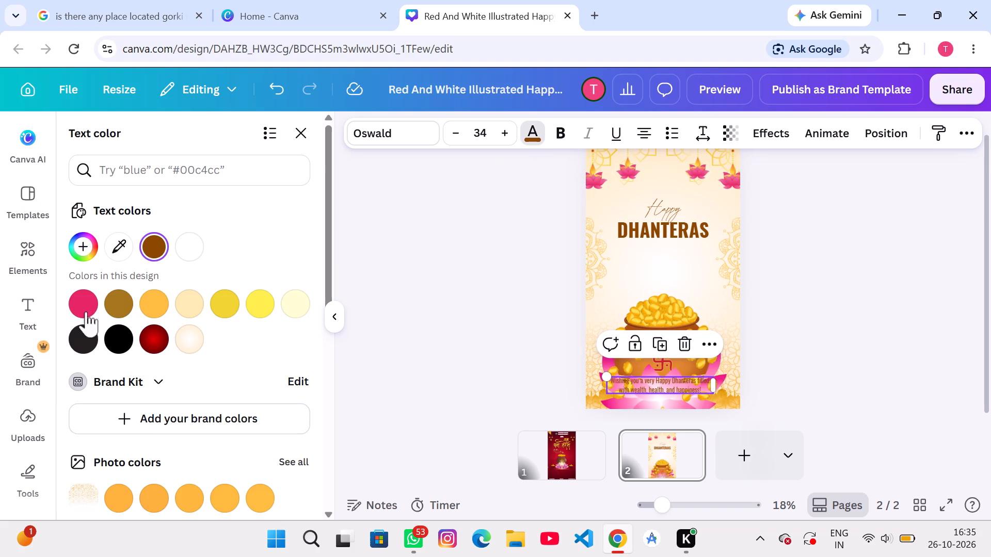
{"action": "left_click", "coordinate": [126, 339]}
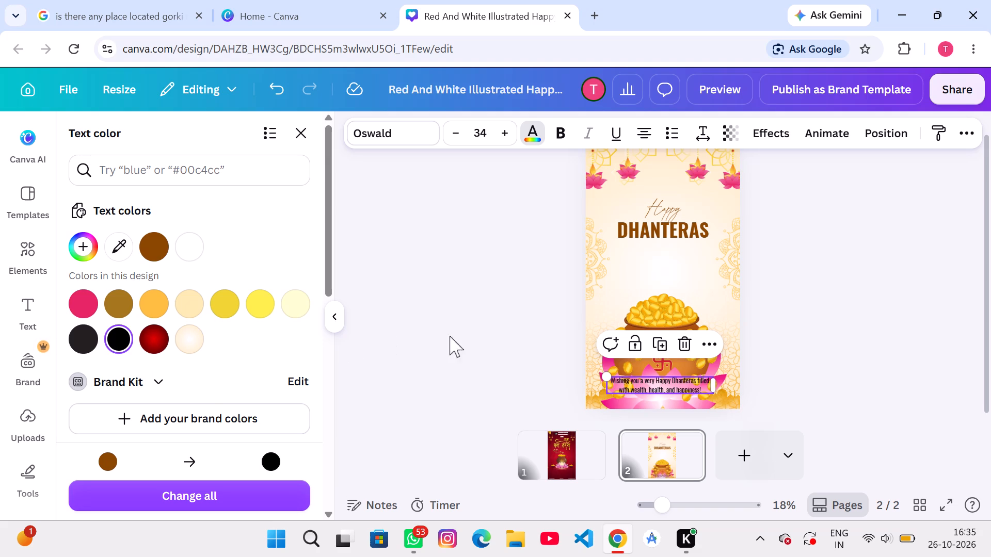
{"action": "left_click", "coordinate": [880, 233]}
{"action": "left_click", "coordinate": [876, 234]}
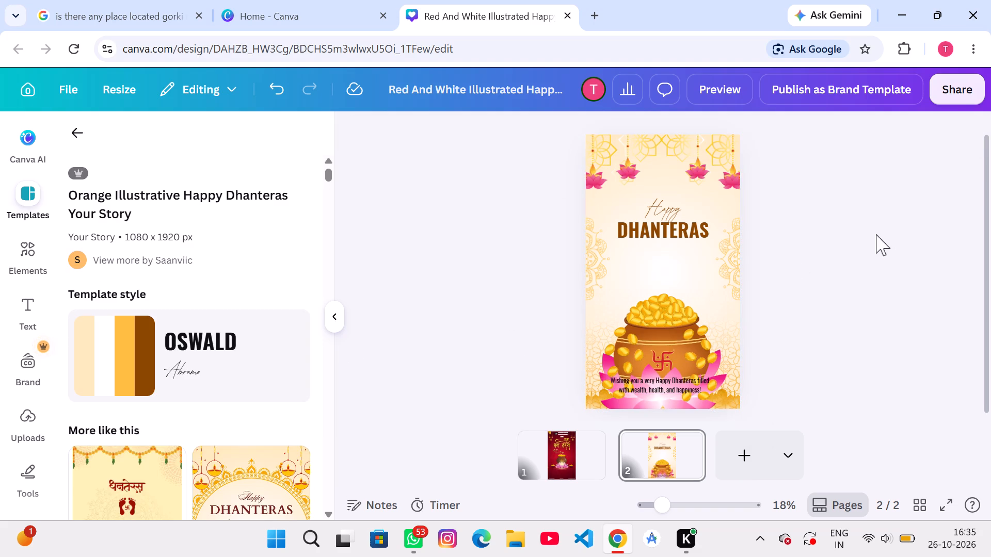
Move the gold coin pot and lotus graphic up to sit just beneath the DHANTERAS heading, horizontally centred.
{"action": "left_click", "coordinate": [679, 388]}
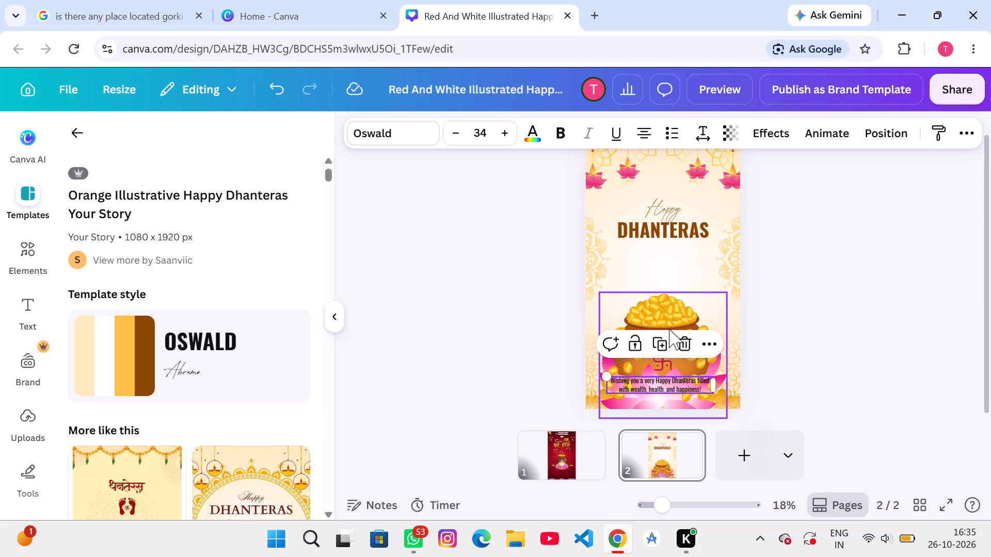
{"action": "left_click_drag", "start_coordinate": [669, 327], "coordinate": [669, 286]}
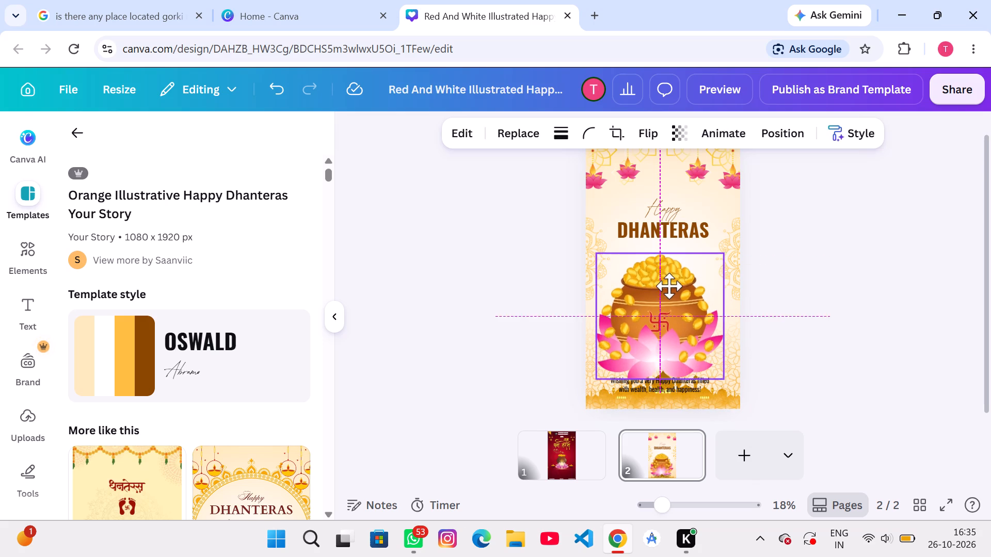
{"action": "left_click_drag", "start_coordinate": [669, 286], "coordinate": [673, 285]}
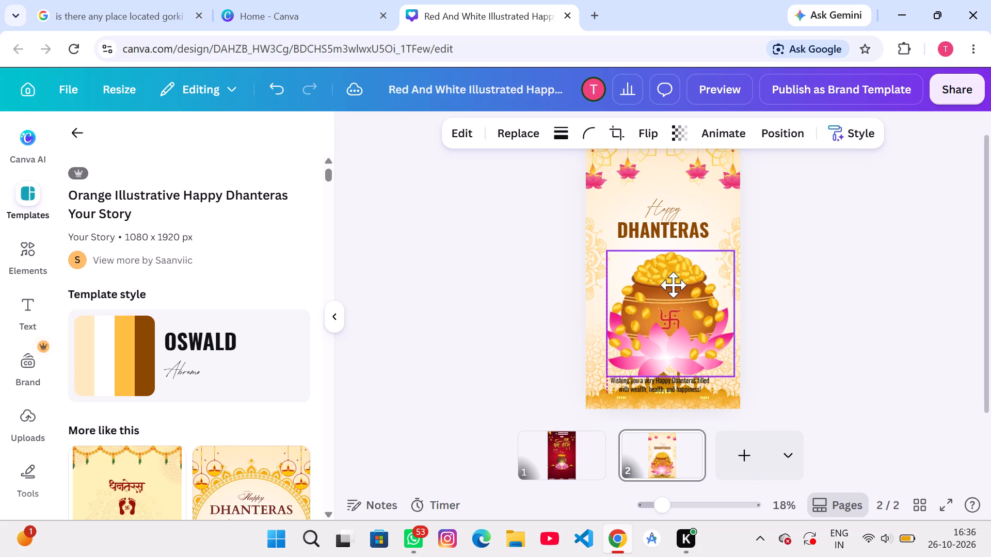
{"action": "left_click_drag", "start_coordinate": [673, 285], "coordinate": [671, 284]}
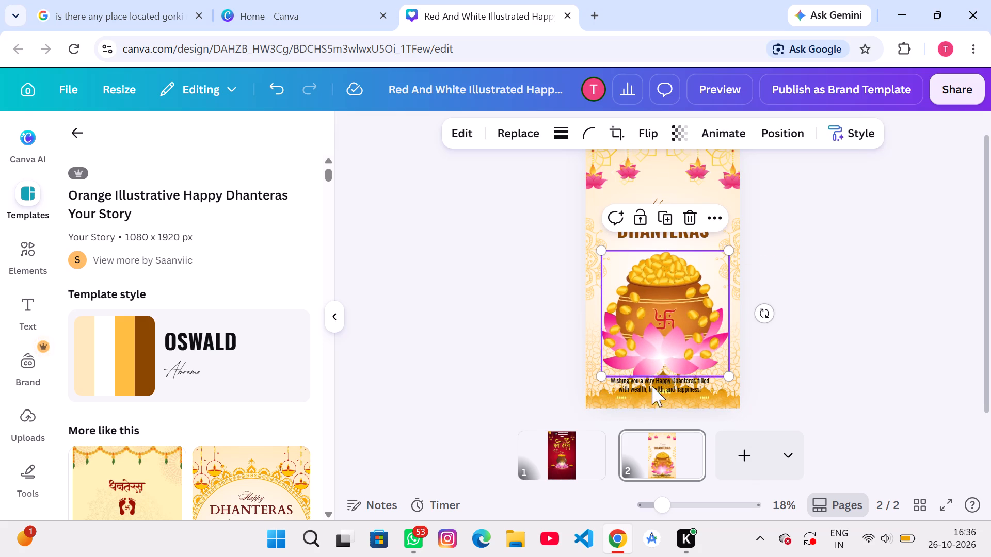
Reposition the greeting over the lower edge of the raised lotus, fine-tuning its placement in small nudges downward and sideways.
{"action": "left_click_drag", "start_coordinate": [651, 392], "coordinate": [650, 374]}
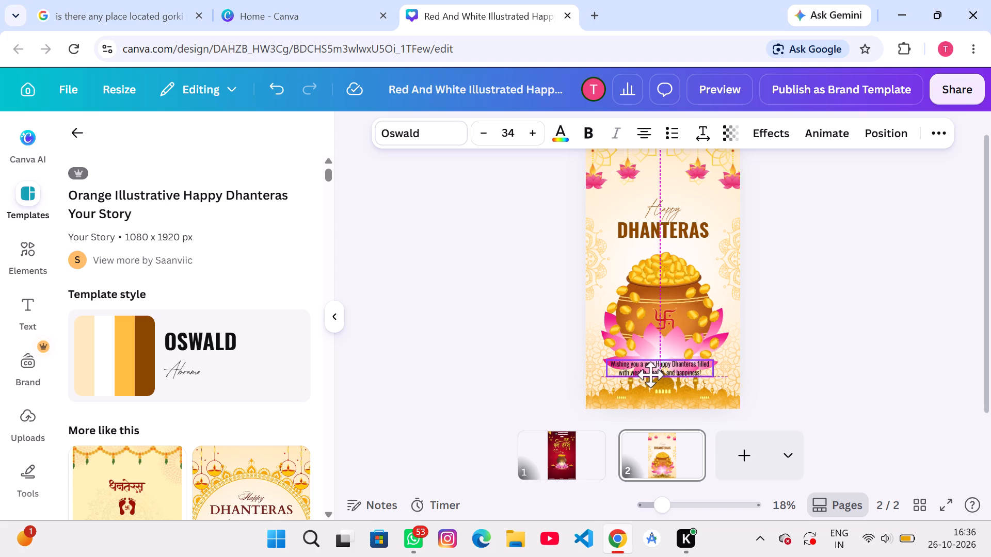
{"action": "left_click_drag", "start_coordinate": [650, 374], "coordinate": [652, 373]}
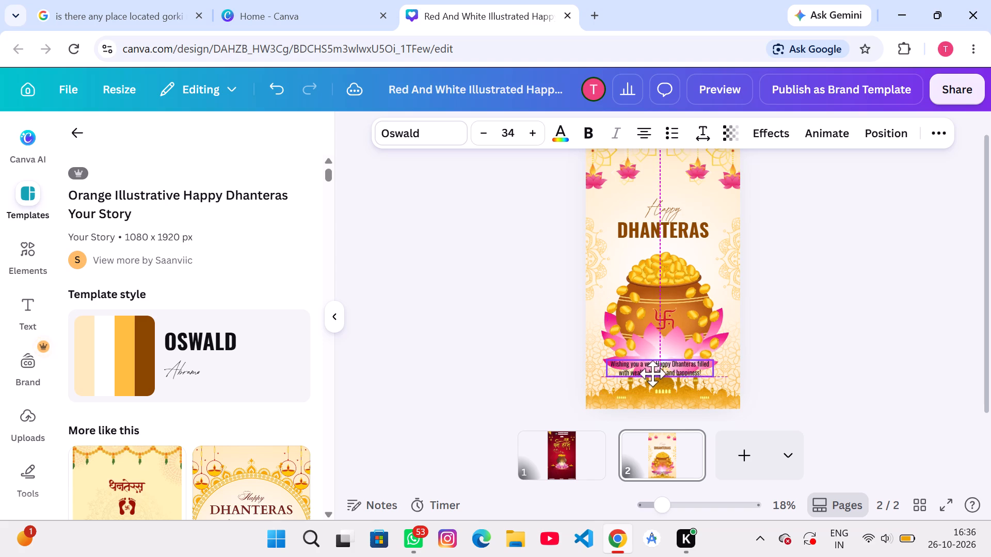
{"action": "left_click_drag", "start_coordinate": [652, 373], "coordinate": [653, 372]}
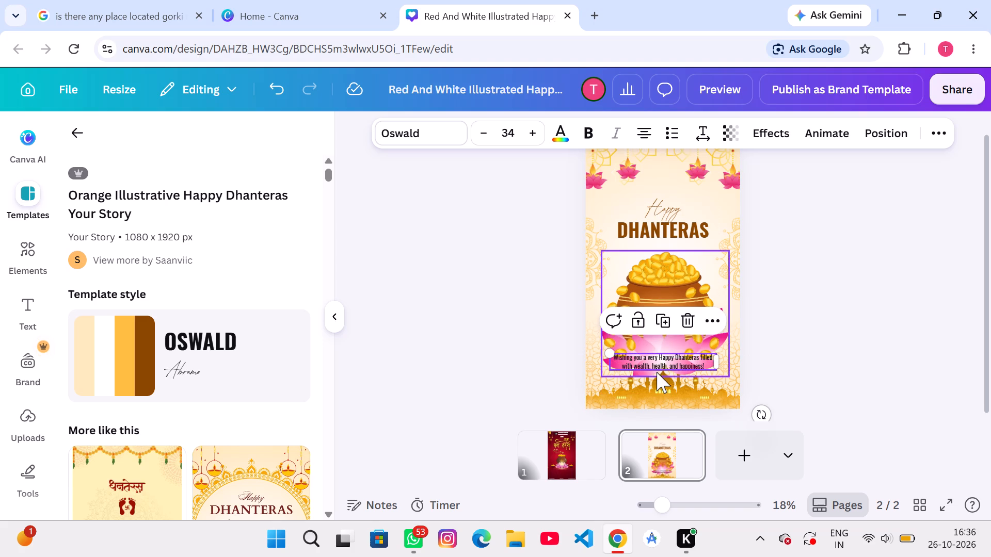
{"action": "key", "text": "Down"}
{"action": "key", "text": "Down"}
{"action": "key", "text": "Down"}
{"action": "key", "text": "Down"}
{"action": "key", "text": "Down"}
{"action": "key", "text": "Down"}
{"action": "key", "text": "Down"}
{"action": "key", "text": "Down"}
{"action": "key", "text": "Down"}
{"action": "key", "text": "Down"}
{"action": "key", "text": "Down"}
{"action": "key", "text": "Down"}
{"action": "key", "text": "Down"}
{"action": "key", "text": "Down"}
{"action": "key", "text": "Down"}
{"action": "key", "text": "Down"}
{"action": "key", "text": "Down"}
{"action": "key", "text": "Down"}
{"action": "key", "text": "Down"}
{"action": "key", "text": "Down"}
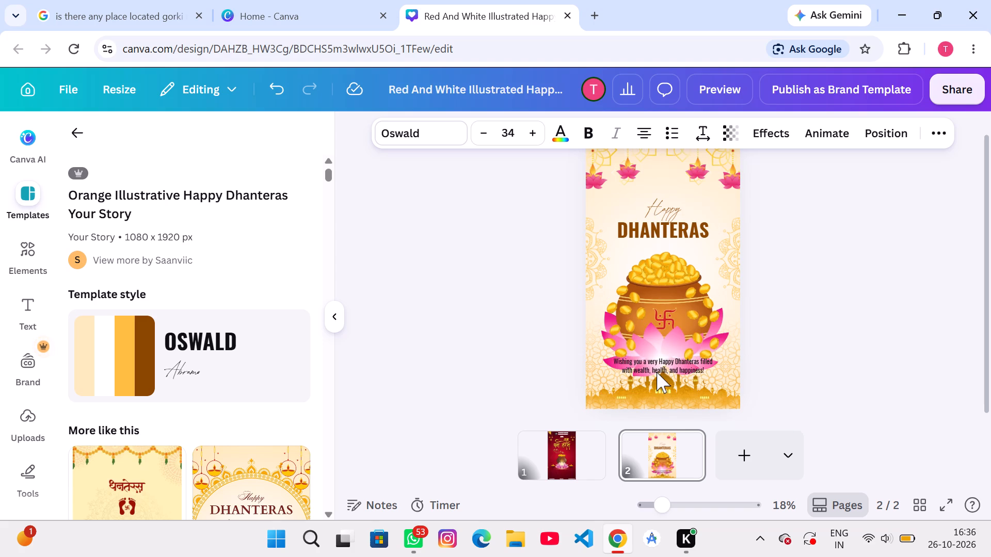
{"action": "key", "text": "Right"}
{"action": "key", "text": "Down"}
{"action": "key", "text": "Down"}
{"action": "key", "text": "Down"}
{"action": "key", "text": "Down"}
{"action": "key", "text": "Down"}
{"action": "key", "text": "Down"}
{"action": "key", "text": "Down"}
{"action": "key", "text": "Down"}
{"action": "key", "text": "Down"}
{"action": "key", "text": "Down"}
{"action": "key", "text": "Down"}
{"action": "key", "text": "Down"}
{"action": "key", "text": "Down"}
{"action": "key", "text": "Down"}
{"action": "key", "text": "Down"}
{"action": "key", "text": "Down"}
{"action": "key", "text": "Down"}
{"action": "key", "text": "Down"}
{"action": "key", "text": "Down"}
{"action": "key", "text": "Down"}
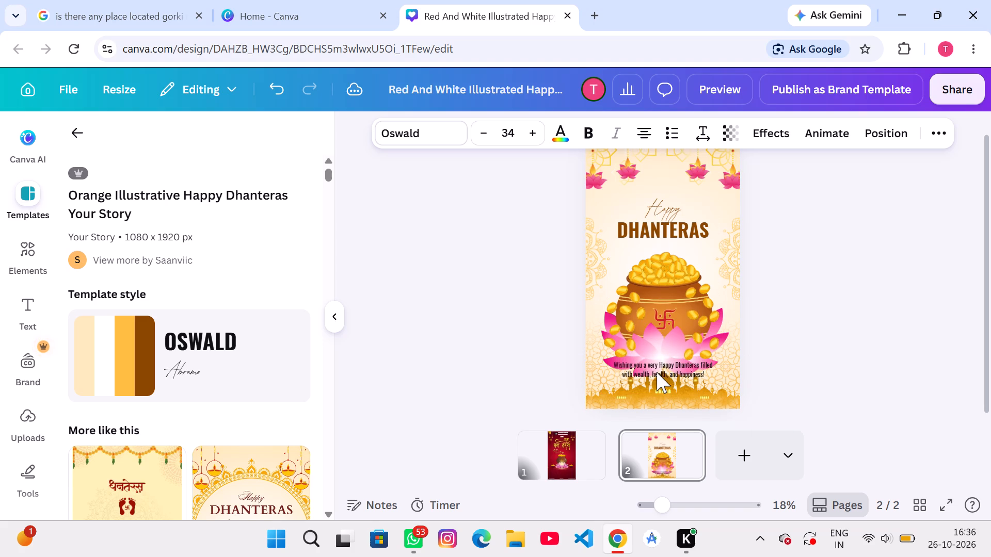
{"action": "key", "text": "Right"}
{"action": "key", "text": "Right"}
{"action": "key", "text": "Right"}
{"action": "key", "text": "Right"}
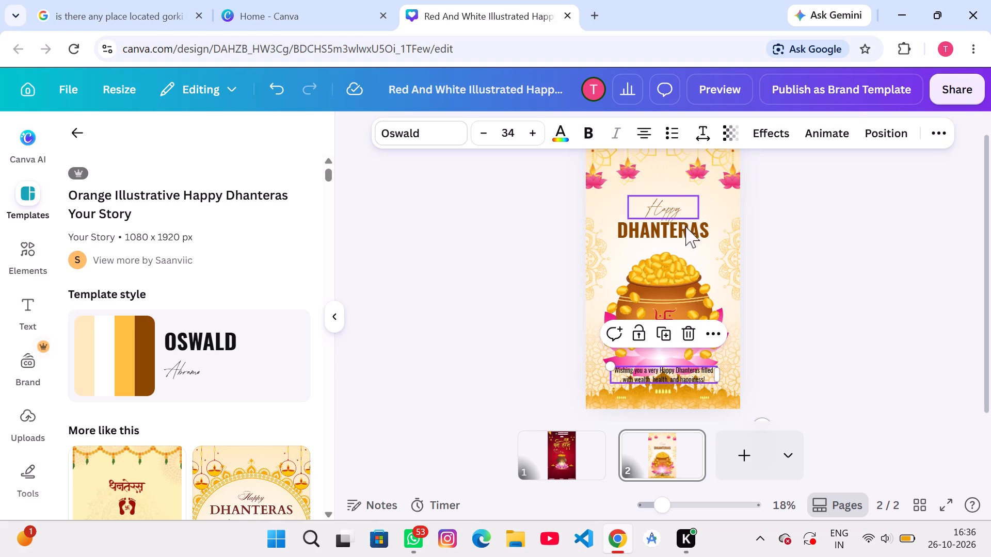
{"action": "left_click", "coordinate": [789, 242]}
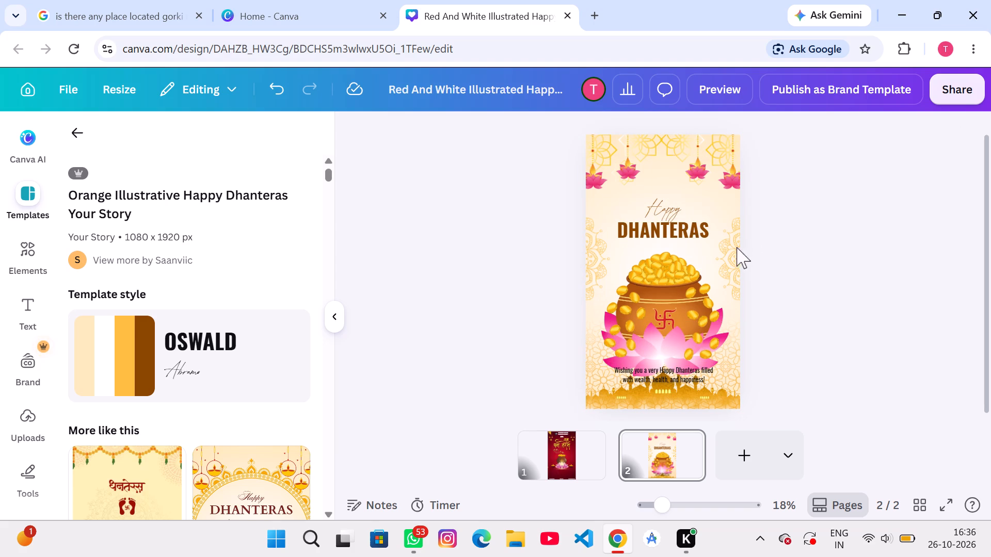
Set the greeting's font to League Spartan.
{"action": "left_click", "coordinate": [664, 372]}
{"action": "left_click", "coordinate": [454, 142]}
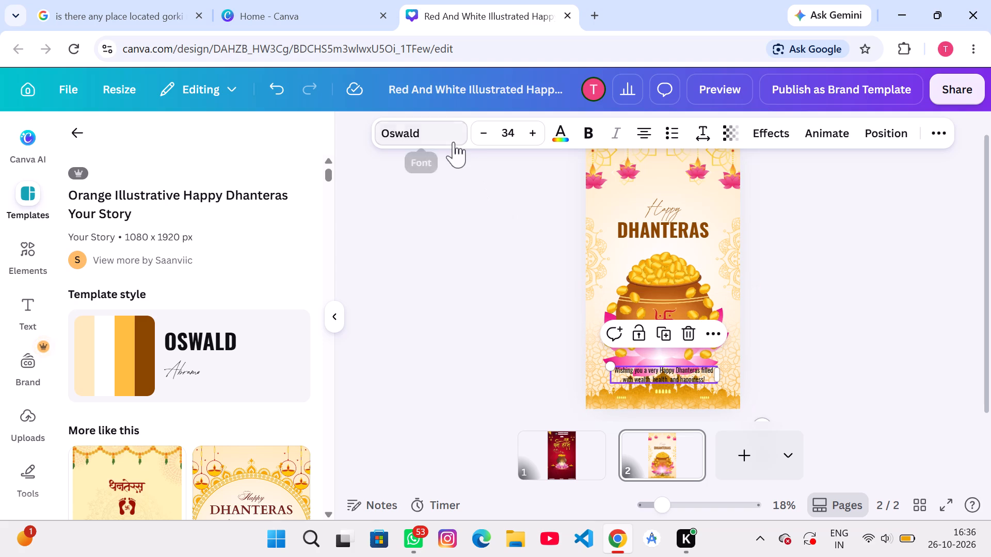
{"action": "left_click", "coordinate": [191, 389]}
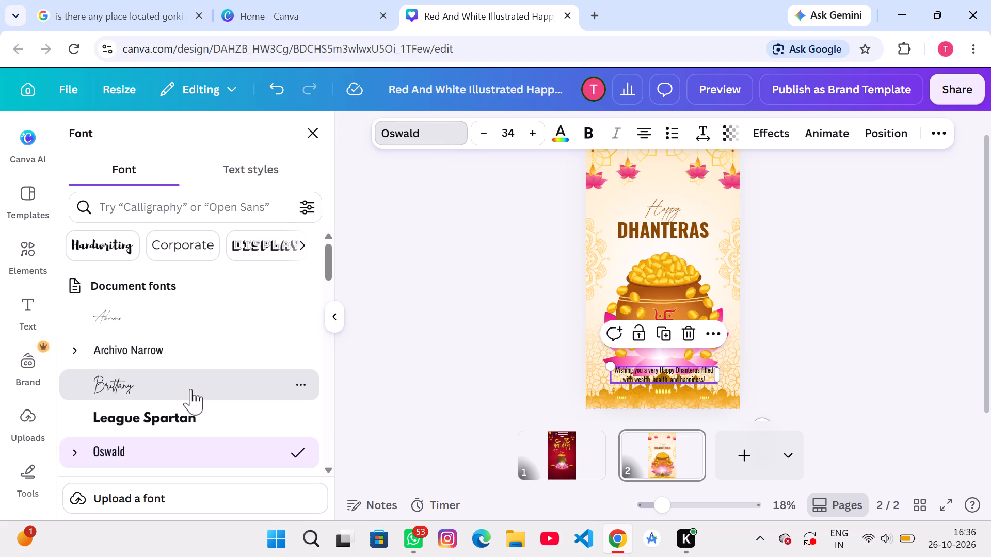
{"action": "left_click", "coordinate": [180, 420]}
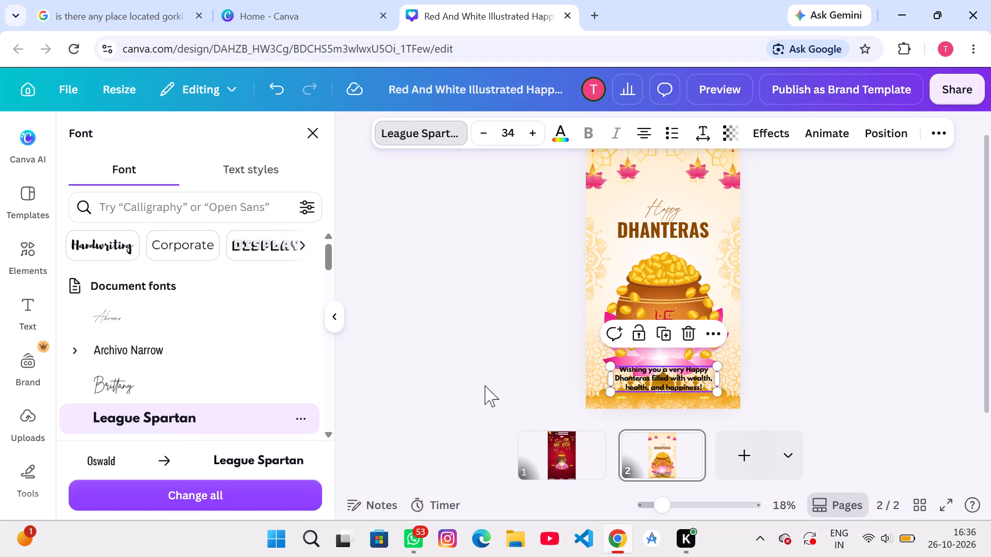
Widen the greeting's text box so the wording fits on two lines, and centre it across the page.
{"action": "left_click_drag", "start_coordinate": [721, 379], "coordinate": [743, 378]}
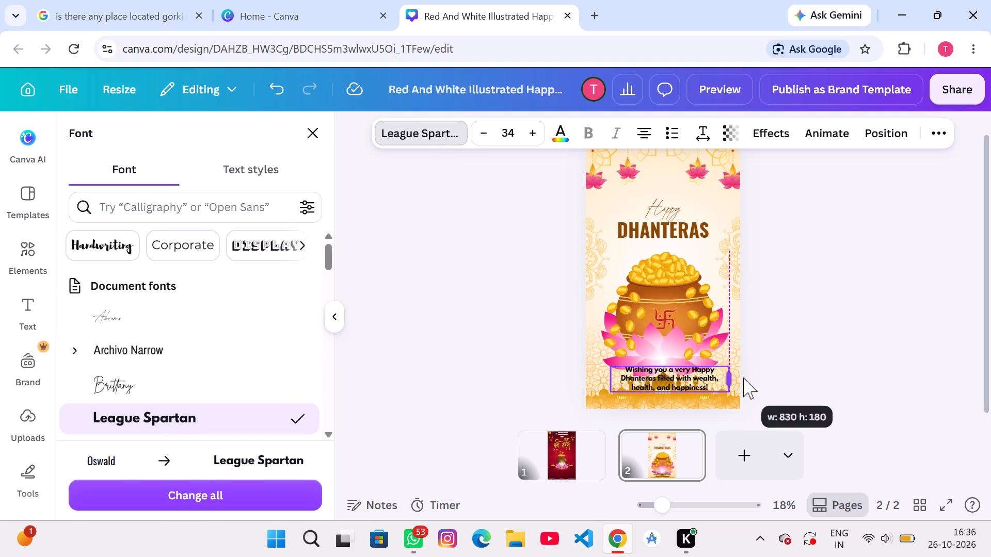
{"action": "left_click_drag", "start_coordinate": [743, 378], "coordinate": [771, 374]}
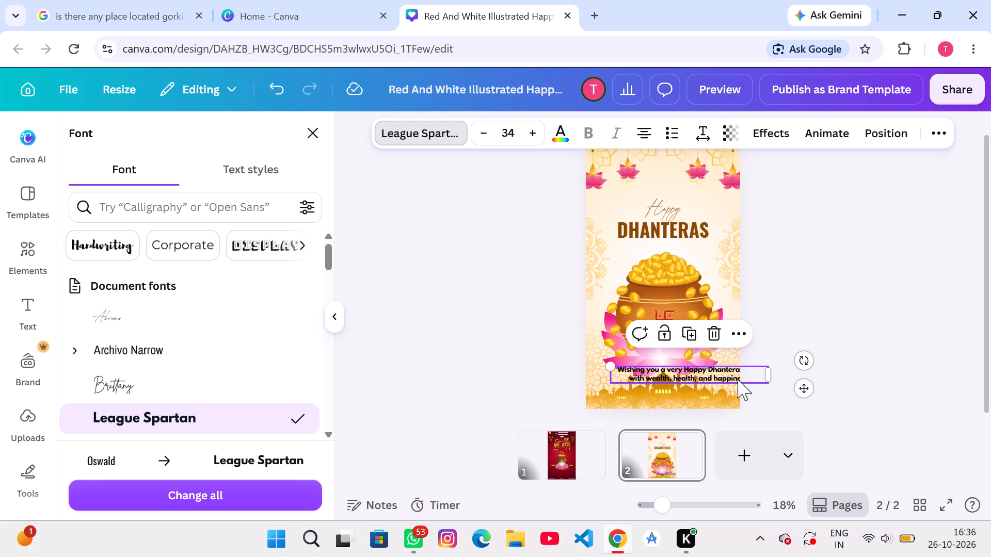
{"action": "left_click_drag", "start_coordinate": [807, 382], "coordinate": [782, 386]}
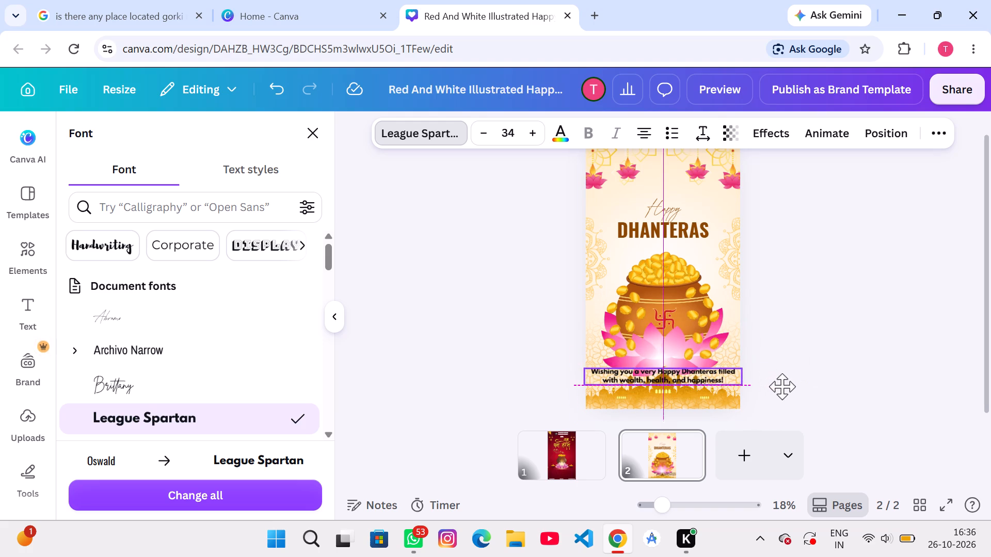
{"action": "left_click_drag", "start_coordinate": [782, 386], "coordinate": [781, 386]}
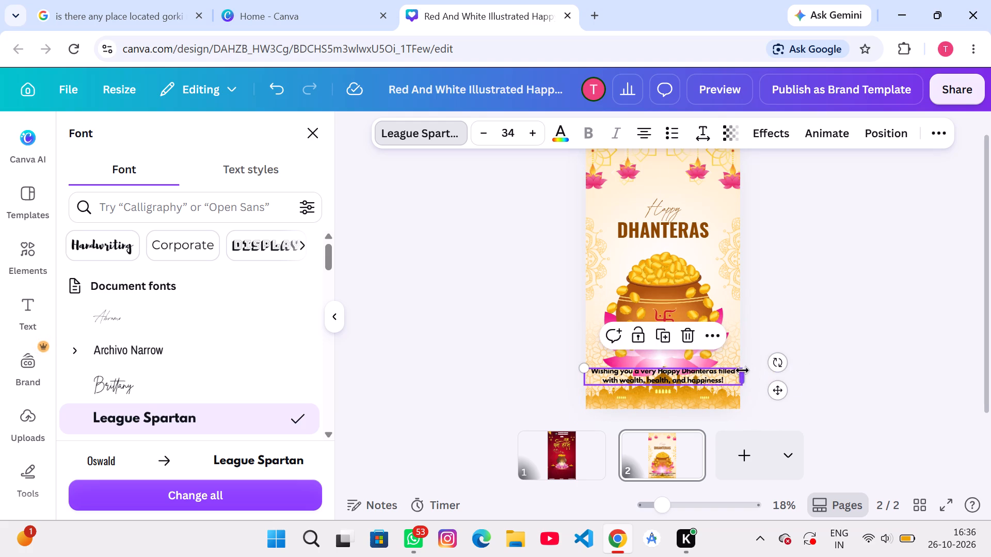
Scale the greeting down to about size 29.1 and place it just below the lotus, centred under the pot.
{"action": "left_click_drag", "start_coordinate": [583, 366], "coordinate": [601, 374]}
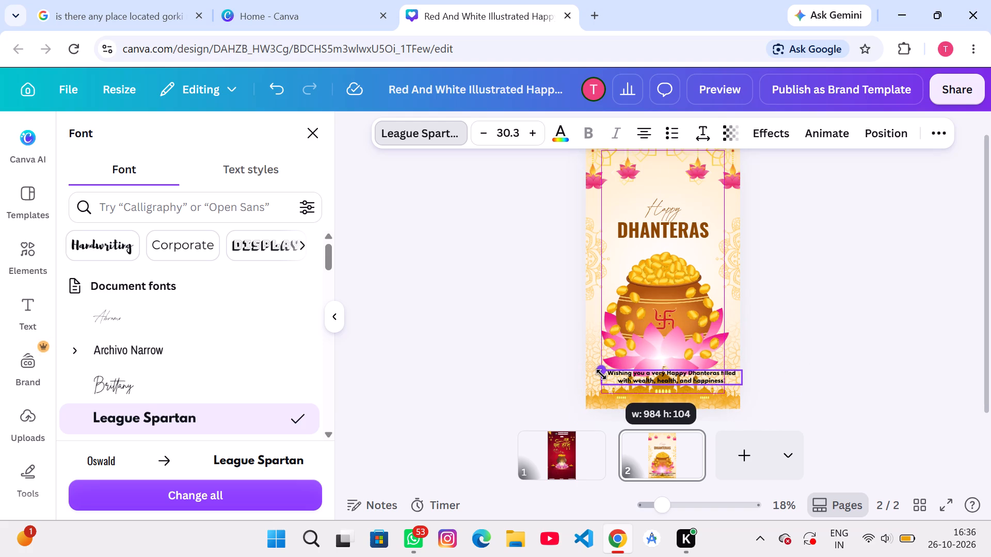
{"action": "left_click_drag", "start_coordinate": [601, 374], "coordinate": [602, 374]}
{"action": "left_click_drag", "start_coordinate": [686, 374], "coordinate": [667, 370]}
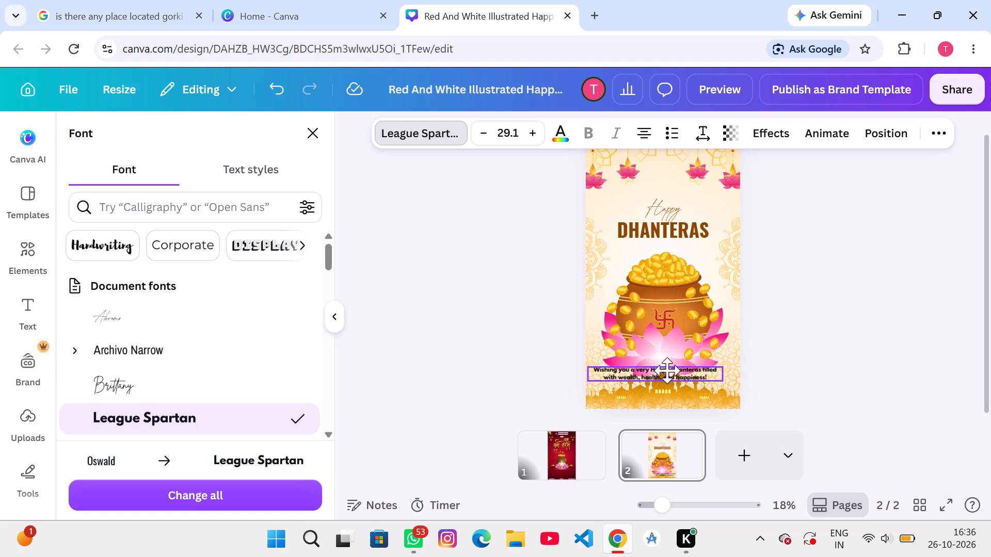
{"action": "left_click_drag", "start_coordinate": [667, 370], "coordinate": [678, 379]}
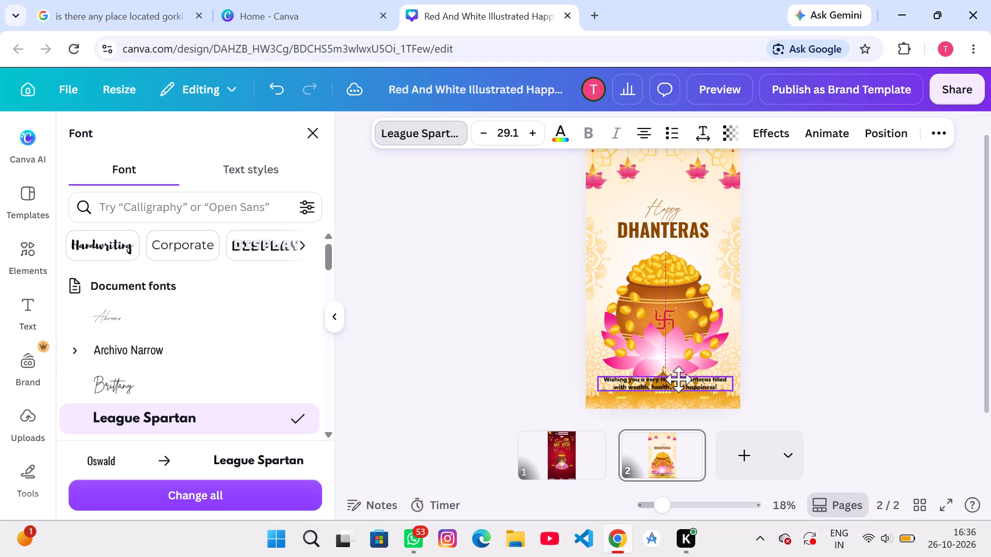
{"action": "left_click_drag", "start_coordinate": [678, 379], "coordinate": [676, 378]}
{"action": "left_click_drag", "start_coordinate": [676, 378], "coordinate": [677, 378]}
{"action": "left_click", "coordinate": [772, 367]}
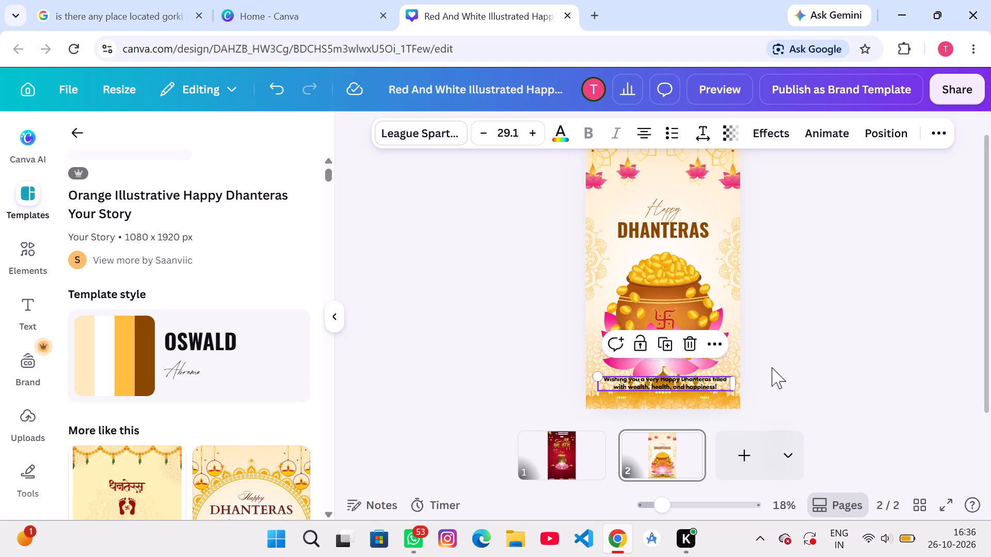
{"action": "left_click", "coordinate": [772, 367]}
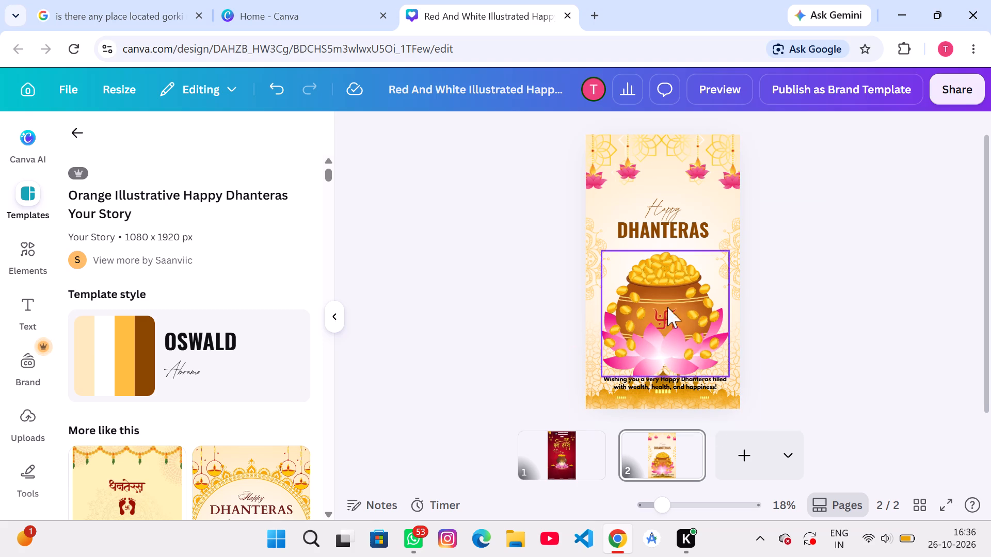
Copy the grouped contact footer from the red story on page 1 and paste it onto page 2.
{"action": "left_click", "coordinate": [552, 475]}
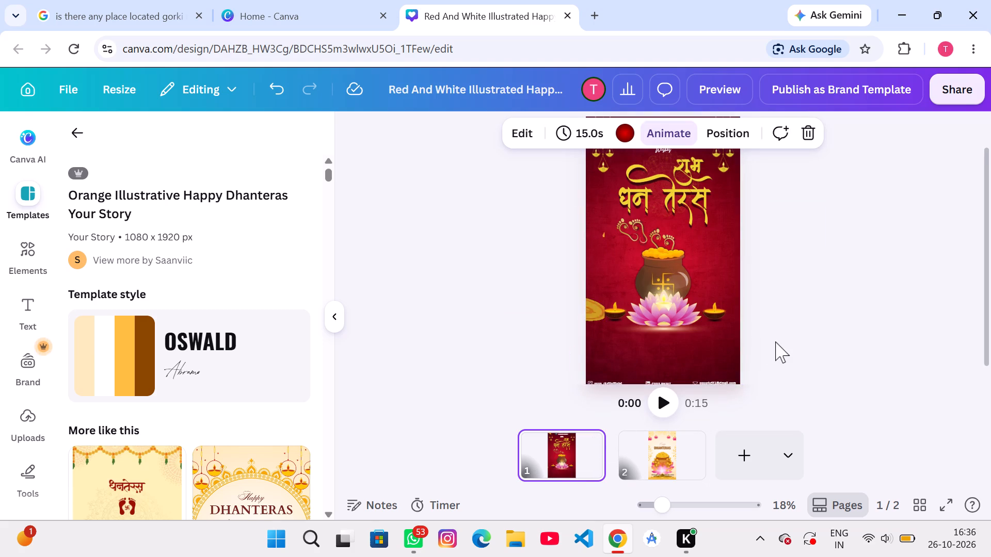
{"action": "scroll", "coordinate": [775, 341], "scroll_direction": "down", "scroll_amount": 2}
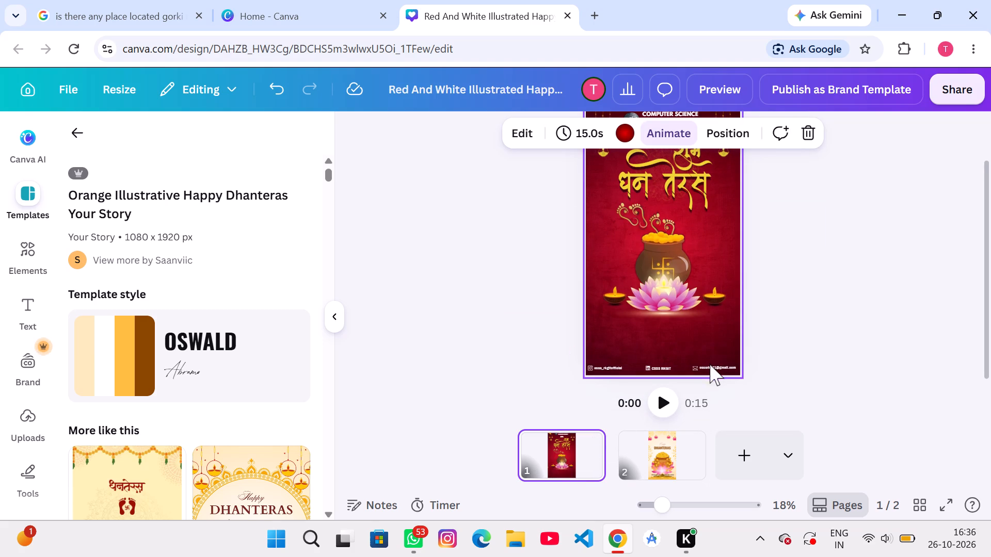
{"action": "left_click", "coordinate": [688, 363]}
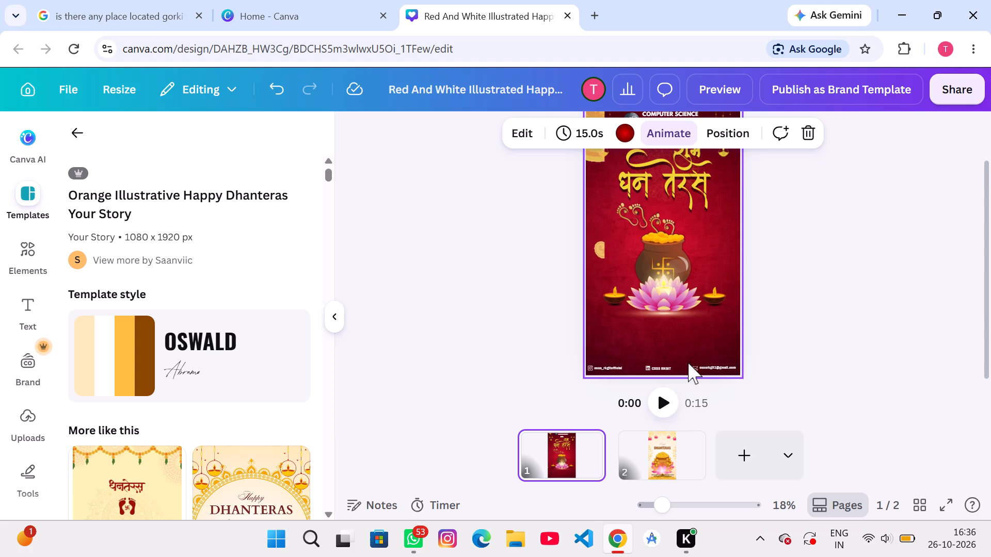
{"action": "left_click", "coordinate": [674, 368]}
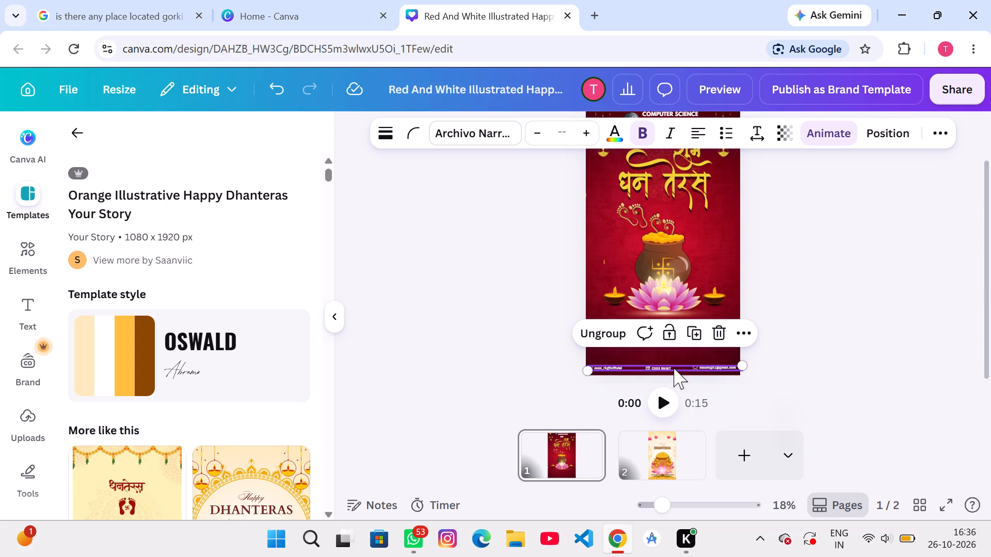
{"action": "key", "text": "ctrl+c"}
{"action": "left_click", "coordinate": [674, 429]}
{"action": "left_click", "coordinate": [674, 434]}
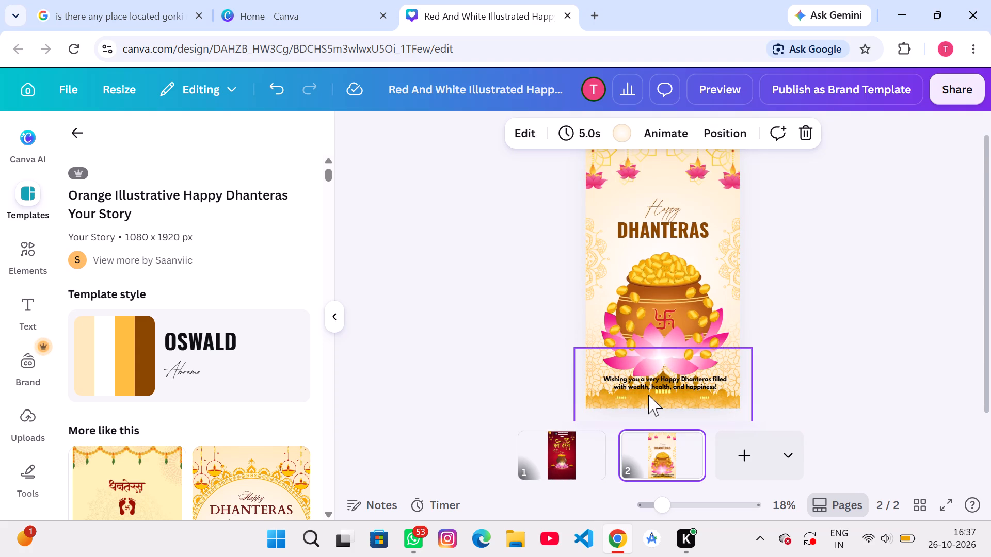
{"action": "key", "text": "ctrl+v"}
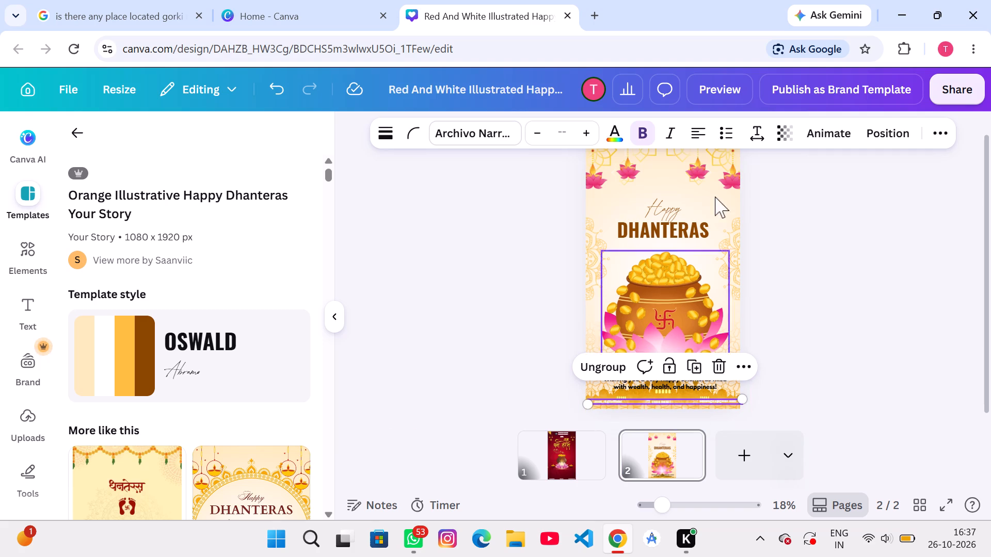
Set the text colour of the pasted contact footer to black (#000000).
{"action": "left_click", "coordinate": [618, 135]}
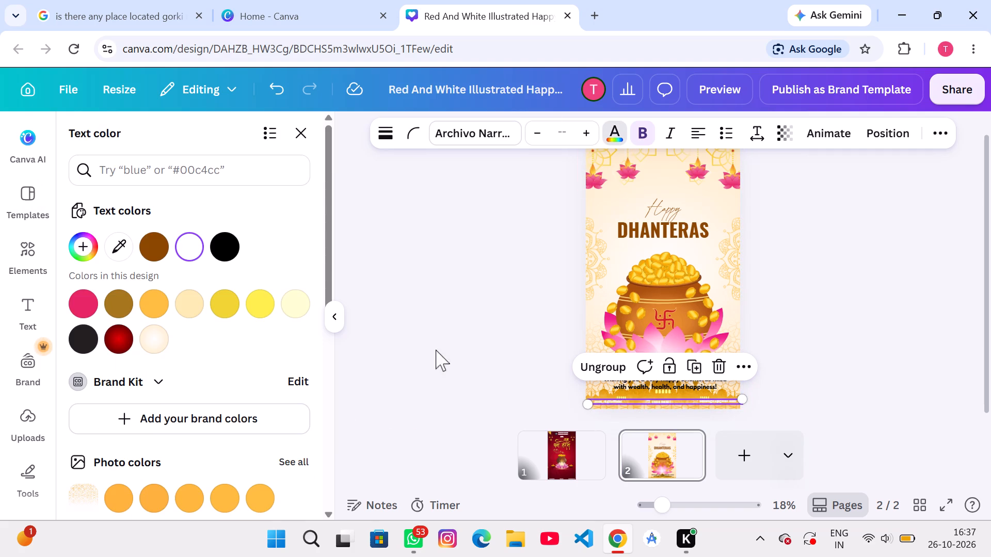
{"action": "left_click", "coordinate": [222, 255]}
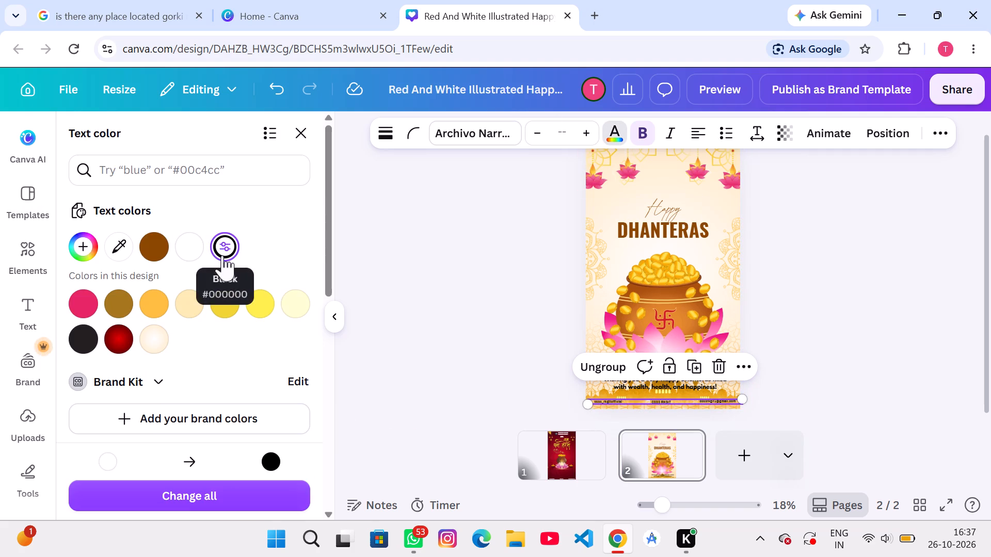
{"action": "left_click", "coordinate": [861, 336]}
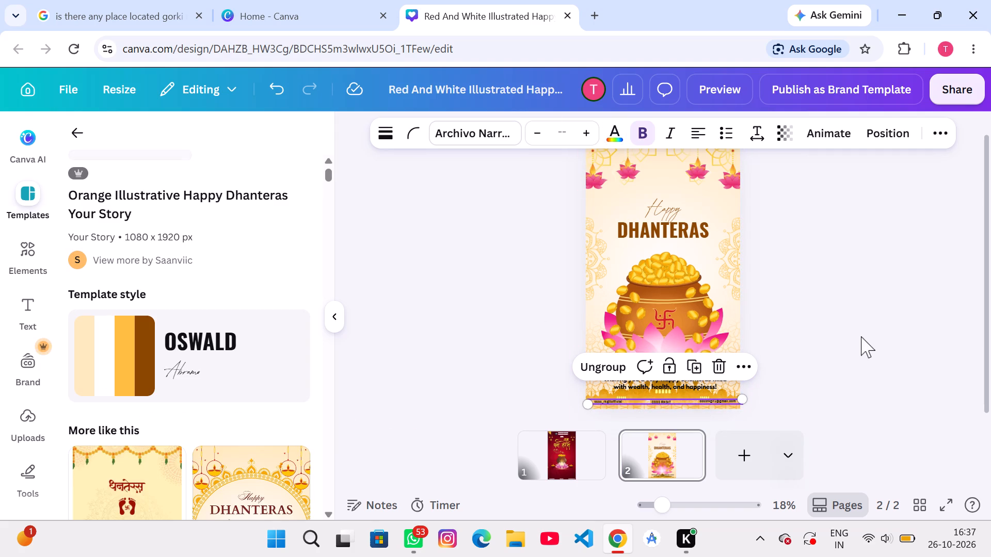
{"action": "left_click", "coordinate": [861, 336]}
Recolour the envelope icon in page 2's contact footer black.
{"action": "left_click", "coordinate": [701, 398]}
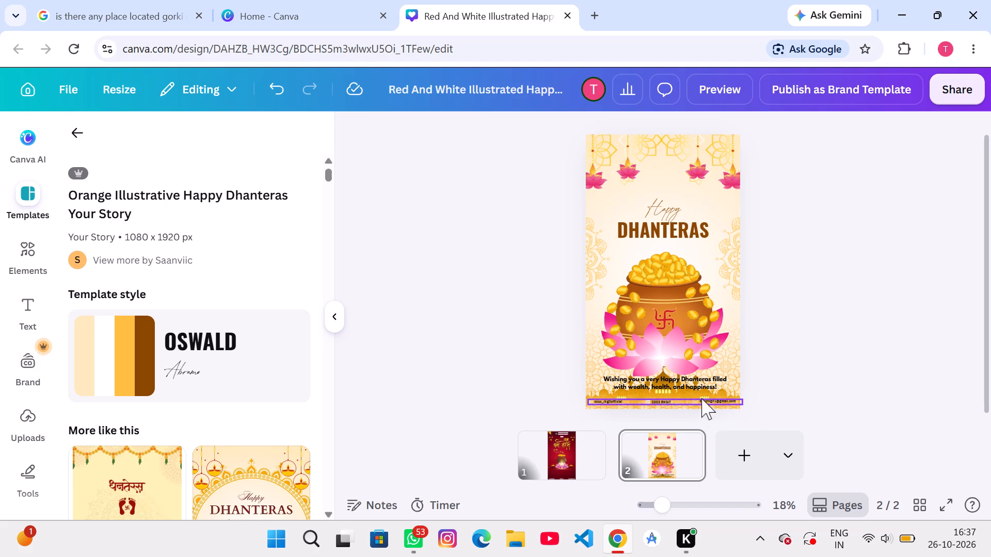
{"action": "left_click", "coordinate": [693, 401]}
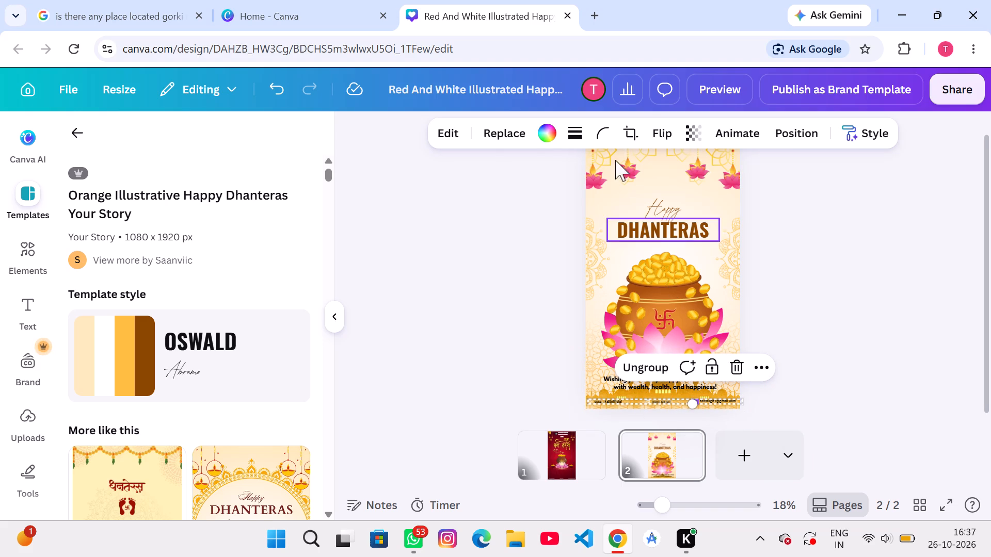
{"action": "left_click", "coordinate": [552, 138]}
{"action": "left_click", "coordinate": [227, 295]}
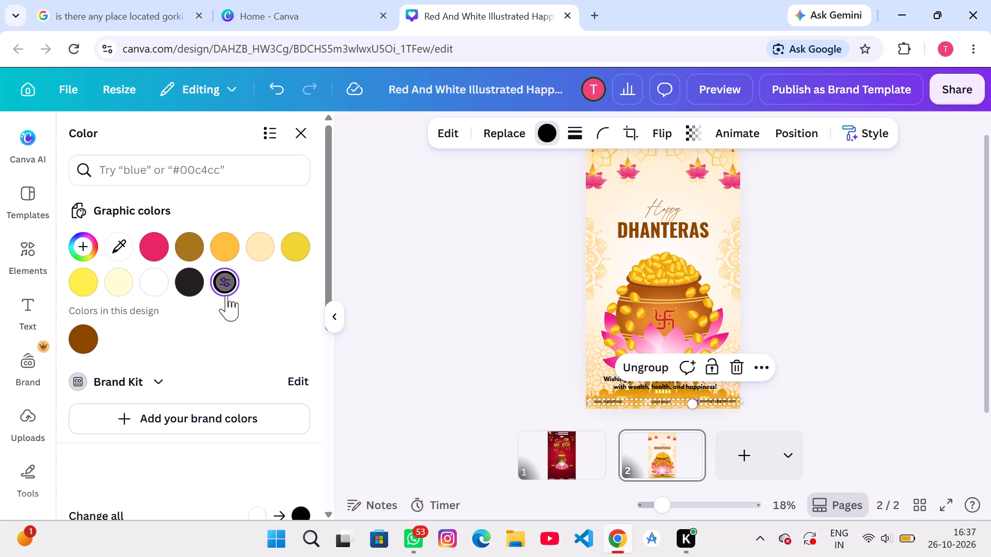
{"action": "left_click", "coordinate": [916, 263]}
{"action": "left_click", "coordinate": [916, 263]}
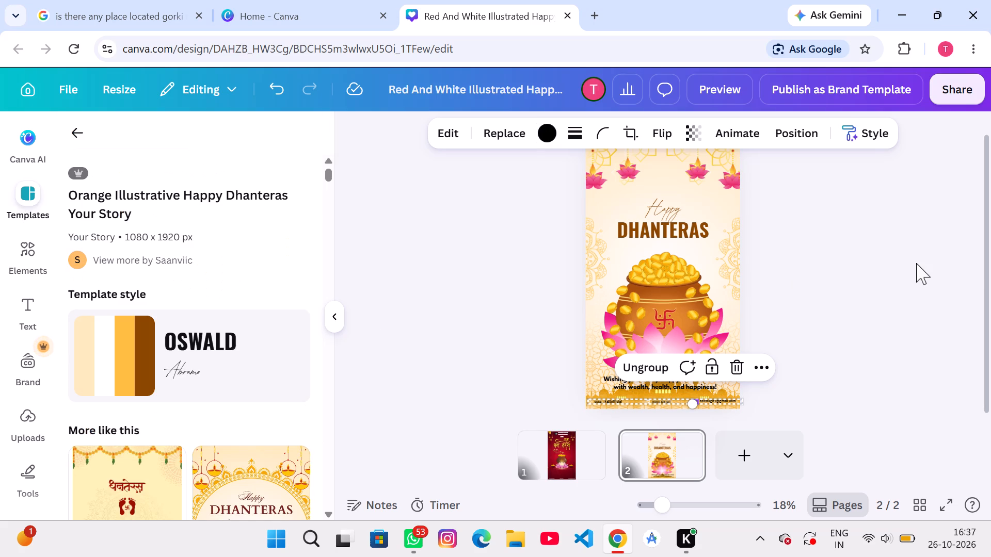
{"action": "left_click", "coordinate": [729, 403]}
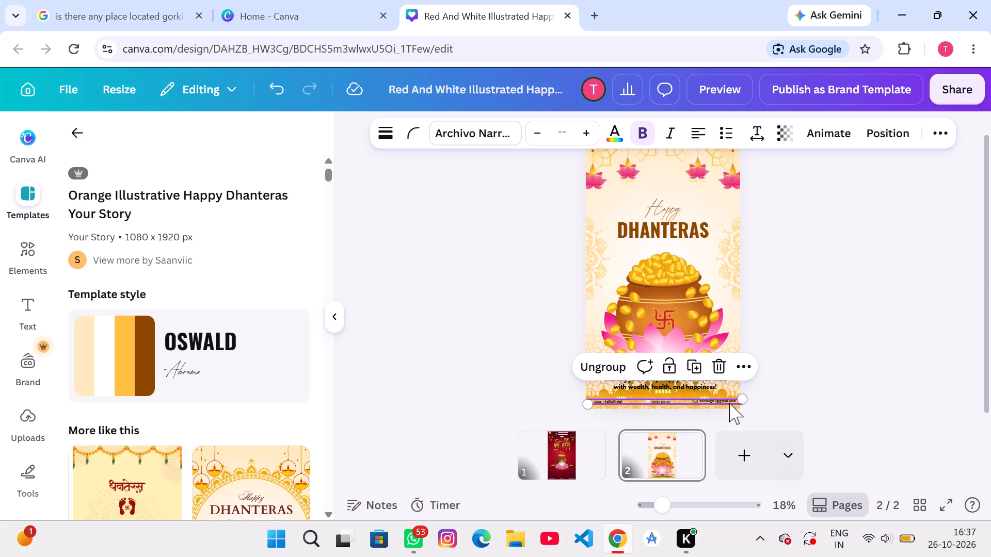
{"action": "left_click", "coordinate": [941, 237]}
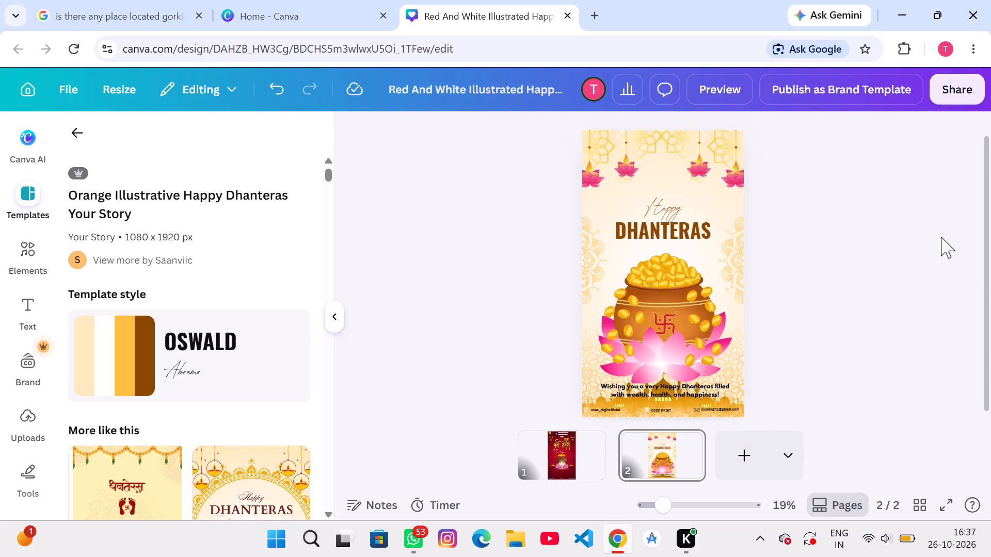
Recolour the footer's LinkedIn icon near-black and its Instagram icon black.
{"action": "scroll", "coordinate": [941, 237], "scroll_direction": "down", "scroll_amount": 4}
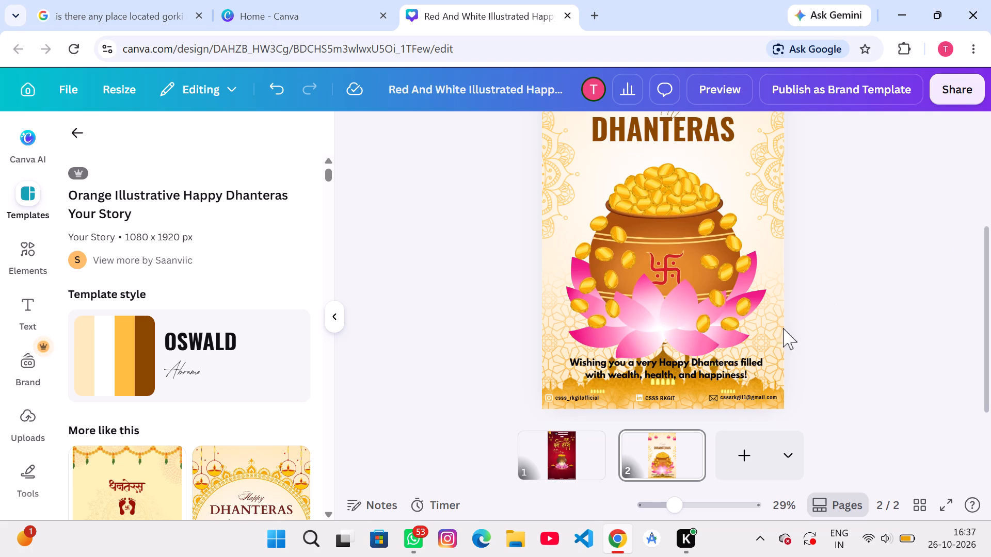
{"action": "left_click", "coordinate": [737, 397]}
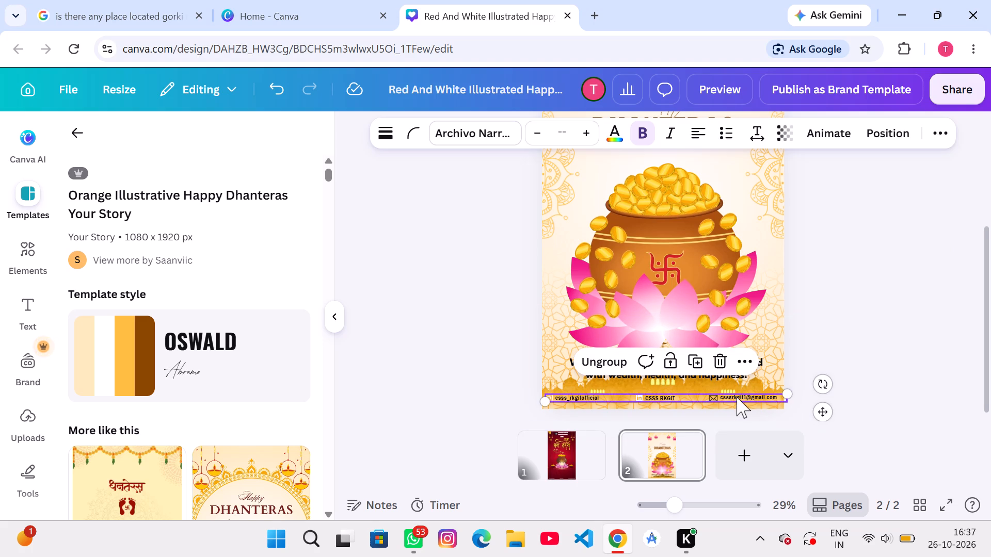
{"action": "left_click", "coordinate": [641, 398]}
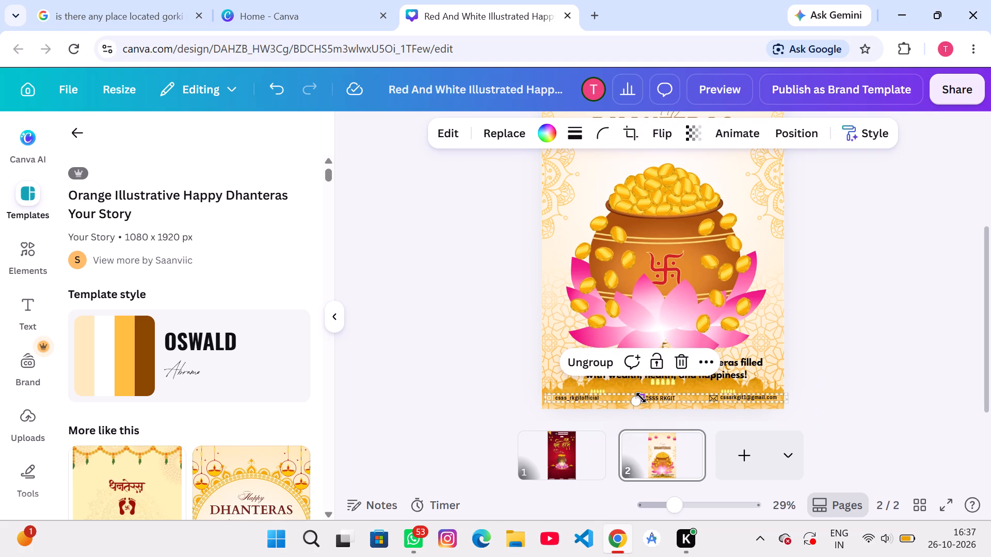
{"action": "left_click", "coordinate": [549, 144]}
{"action": "left_click", "coordinate": [195, 279]}
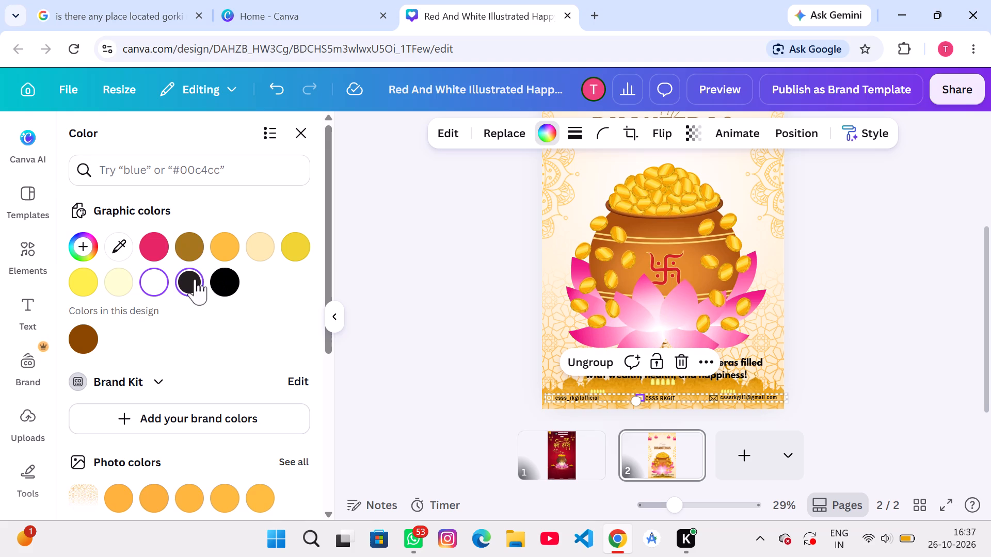
{"action": "left_click", "coordinate": [548, 394]}
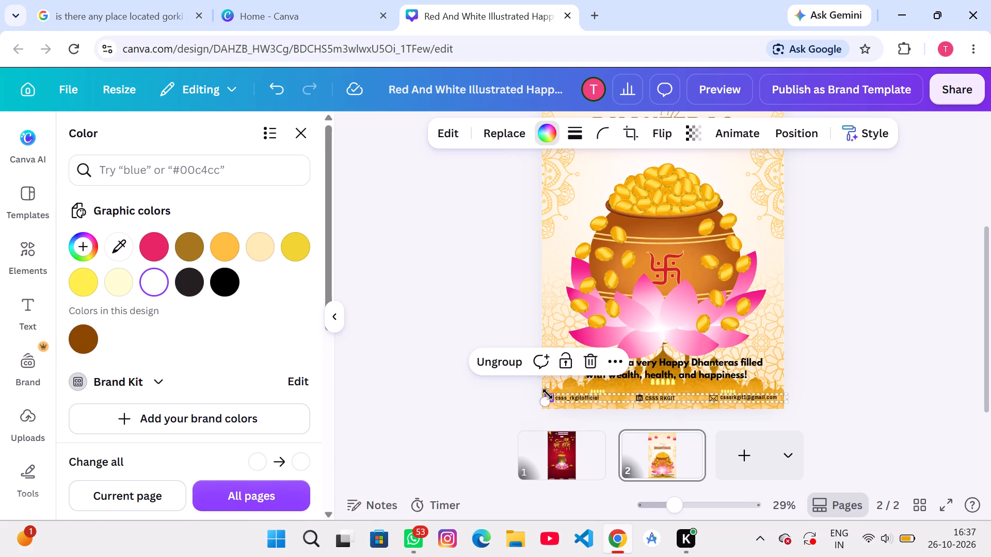
{"action": "left_click", "coordinate": [214, 277]}
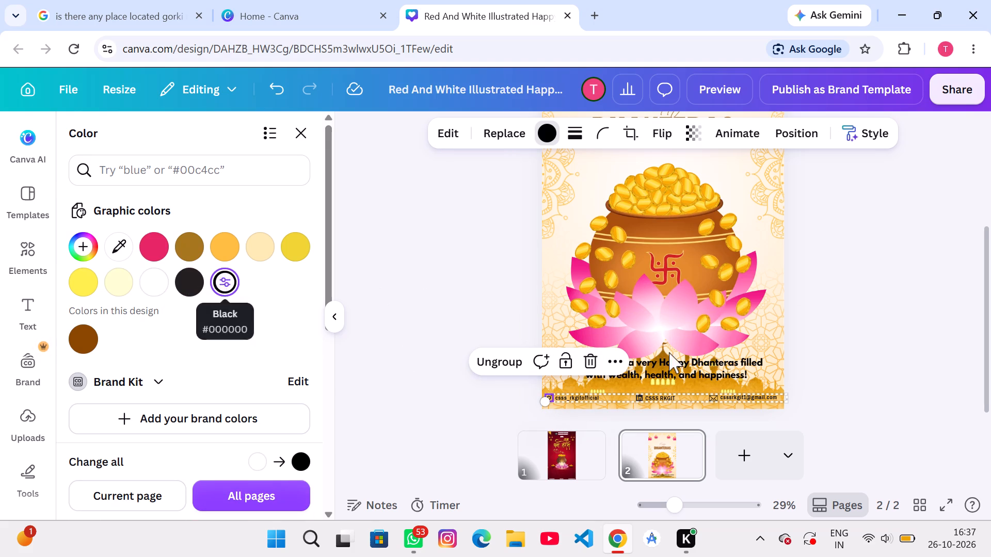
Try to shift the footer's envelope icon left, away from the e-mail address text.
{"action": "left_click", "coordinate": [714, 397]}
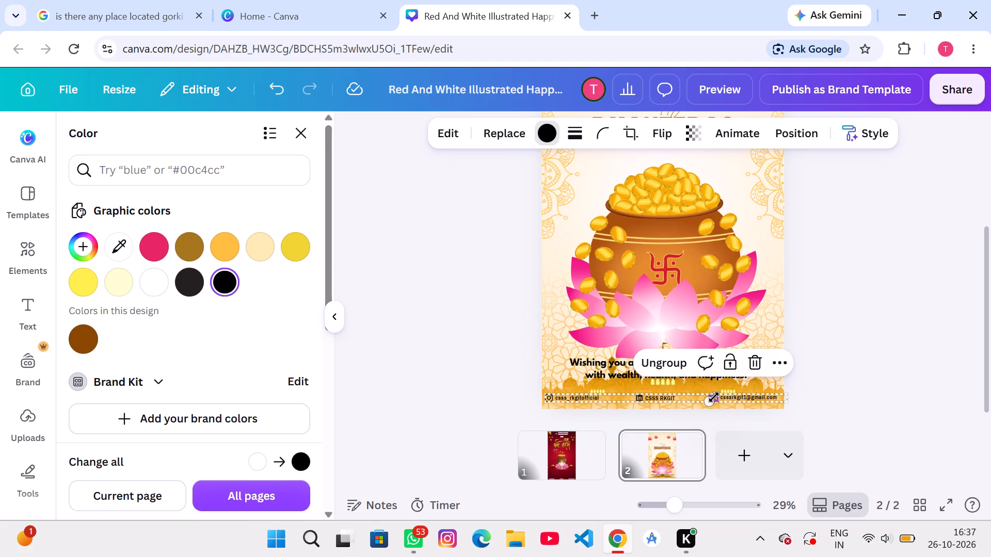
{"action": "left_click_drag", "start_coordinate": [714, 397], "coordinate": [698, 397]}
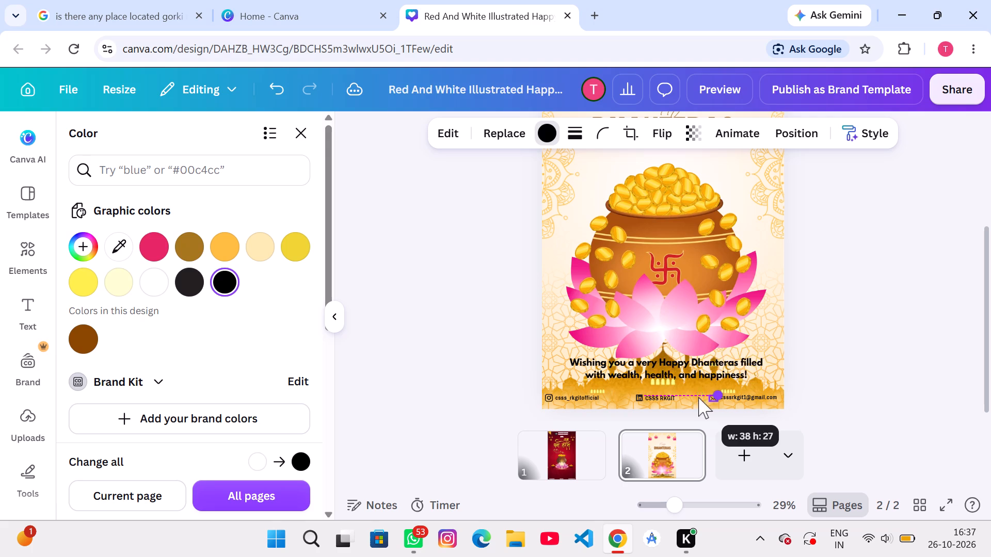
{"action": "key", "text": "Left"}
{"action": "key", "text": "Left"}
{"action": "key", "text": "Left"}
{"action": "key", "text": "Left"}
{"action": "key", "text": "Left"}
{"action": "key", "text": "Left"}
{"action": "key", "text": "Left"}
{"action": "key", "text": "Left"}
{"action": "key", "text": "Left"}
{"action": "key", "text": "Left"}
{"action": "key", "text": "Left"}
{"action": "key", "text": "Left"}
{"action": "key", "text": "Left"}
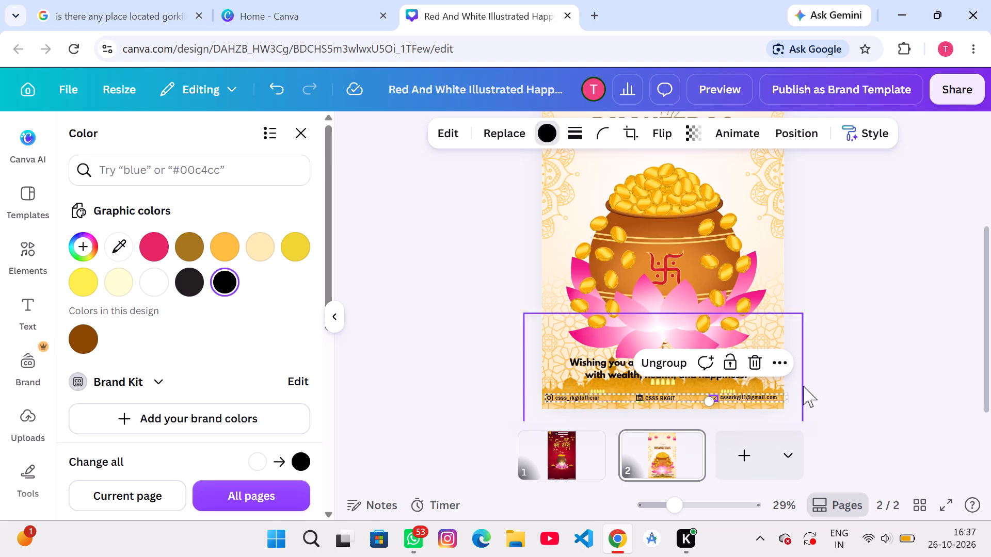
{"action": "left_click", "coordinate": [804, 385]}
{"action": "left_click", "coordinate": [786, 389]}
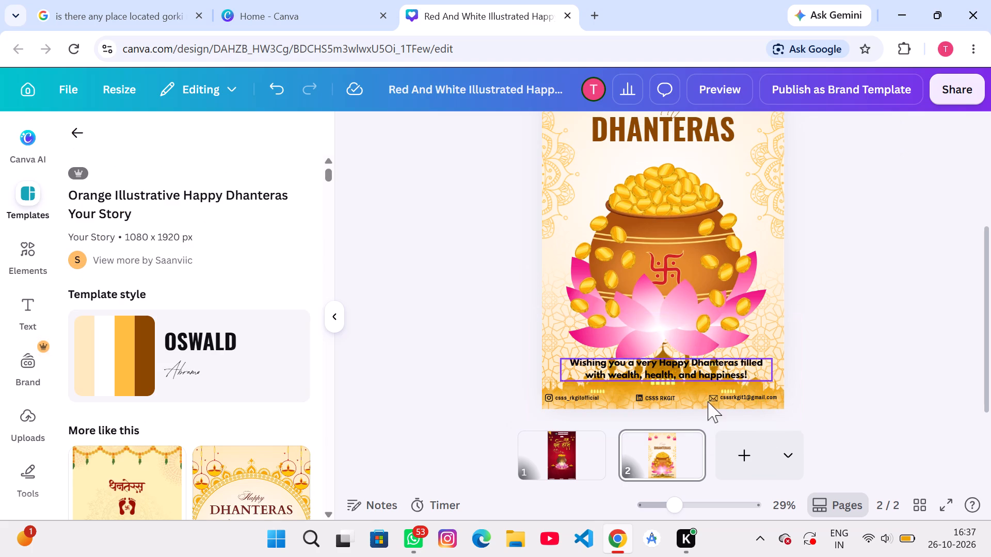
Nudge the envelope icon left in small increments to leave a gap before the e-mail address, and one step down.
{"action": "left_click", "coordinate": [713, 396]}
{"action": "left_click", "coordinate": [713, 396]}
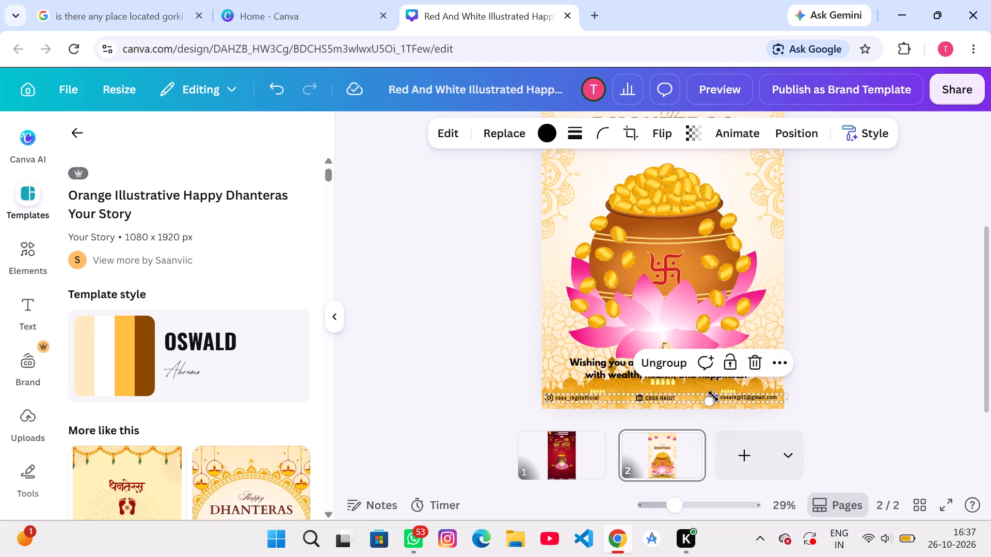
{"action": "key", "text": "Left"}
{"action": "key", "text": "Left"}
{"action": "key", "text": "Left"}
{"action": "key", "text": "Left"}
{"action": "key", "text": "Left"}
{"action": "key", "text": "Left"}
{"action": "key", "text": "Left"}
{"action": "key", "text": "Left"}
{"action": "key", "text": "Left"}
{"action": "key", "text": "Left"}
{"action": "key", "text": "Left"}
{"action": "key", "text": "Left"}
{"action": "key", "text": "Left"}
{"action": "key", "text": "Left"}
{"action": "key", "text": "Left"}
{"action": "key", "text": "Left"}
{"action": "key", "text": "Left"}
{"action": "key", "text": "Left"}
{"action": "key", "text": "Left"}
{"action": "key", "text": "Left"}
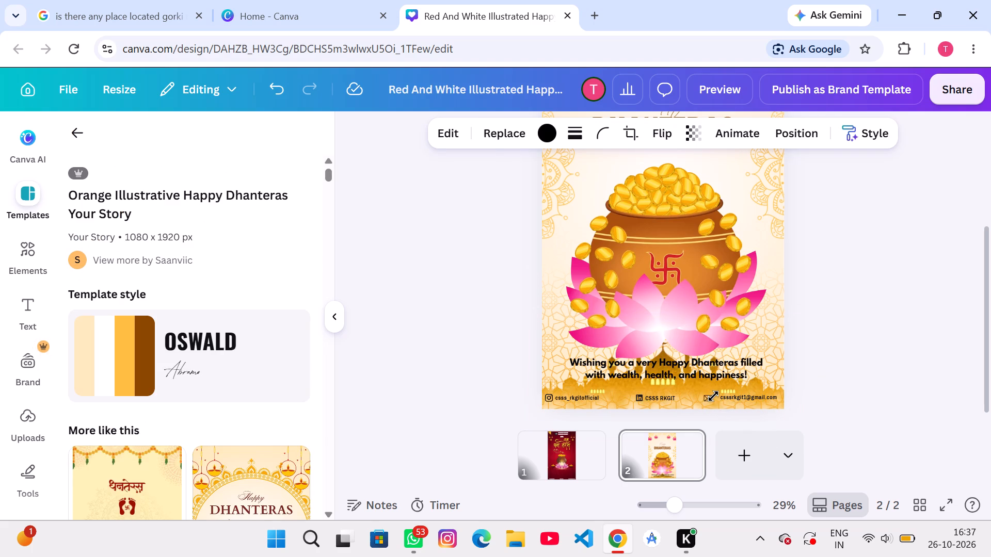
{"action": "key", "text": "Down"}
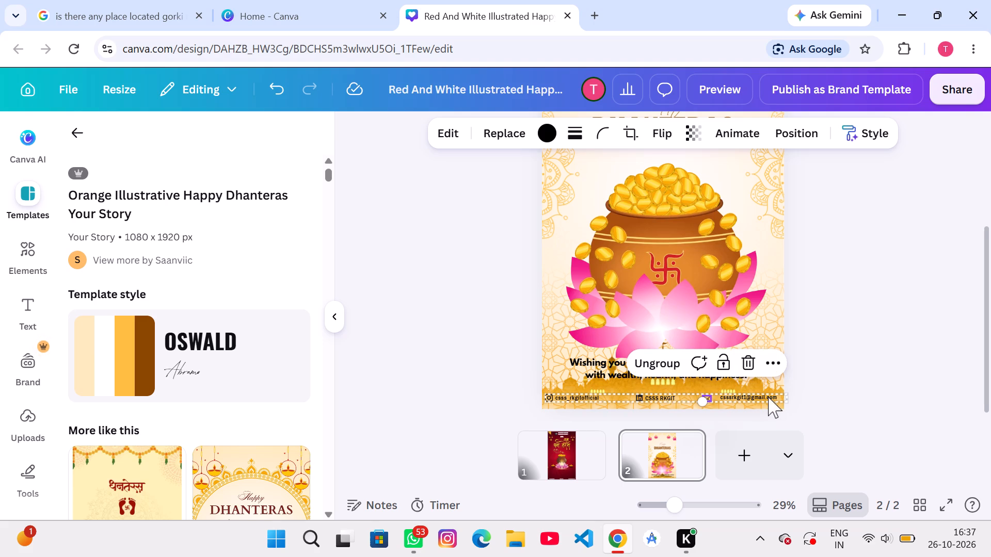
Increase the footer's e-mail address text to size 20.2 and nudge it down slightly.
{"action": "left_click", "coordinate": [762, 398]}
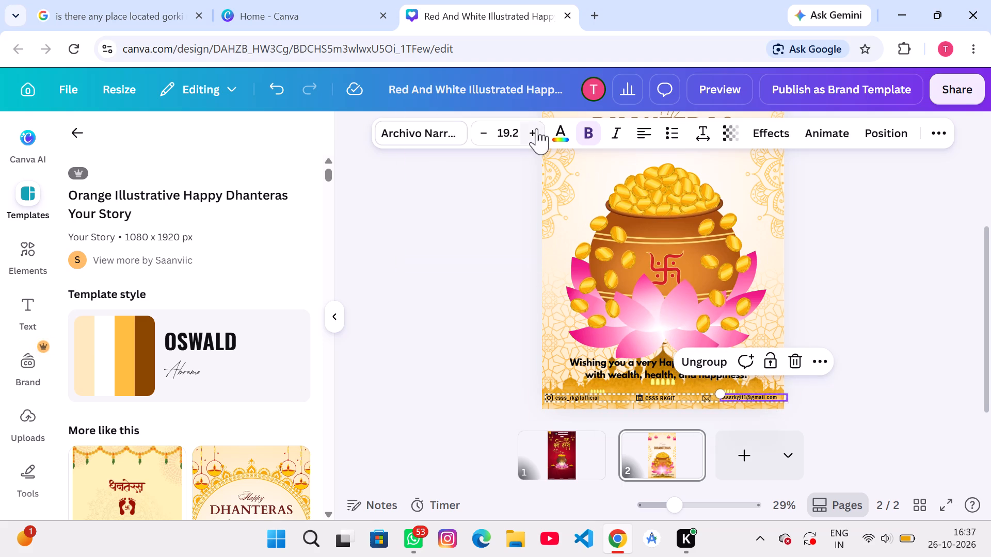
{"action": "left_click", "coordinate": [537, 128]}
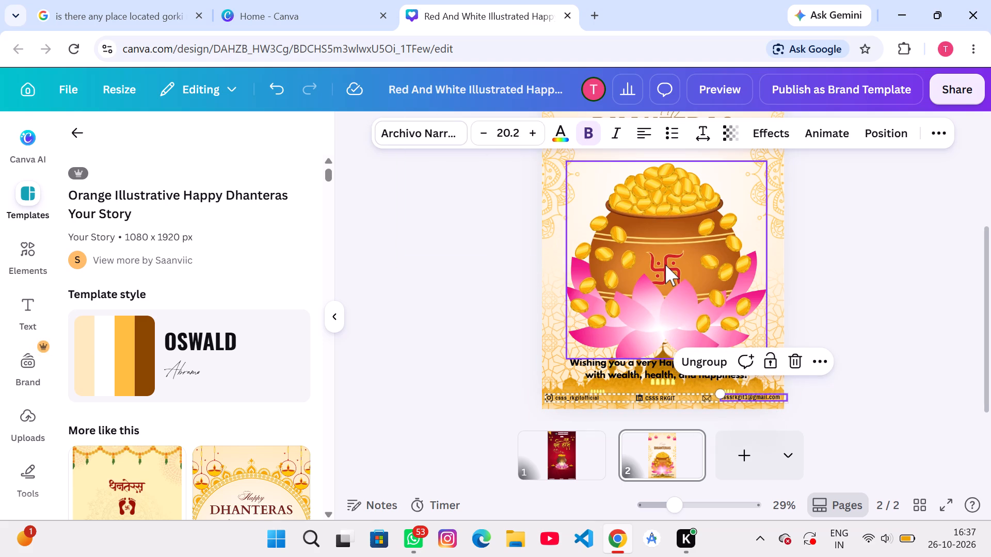
{"action": "key", "text": "Down"}
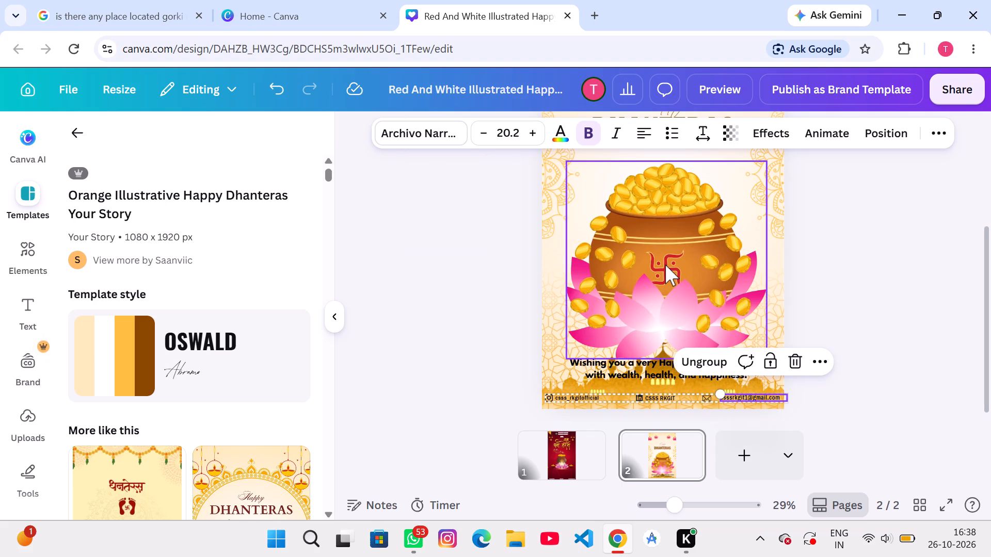
{"action": "left_click", "coordinate": [859, 360]}
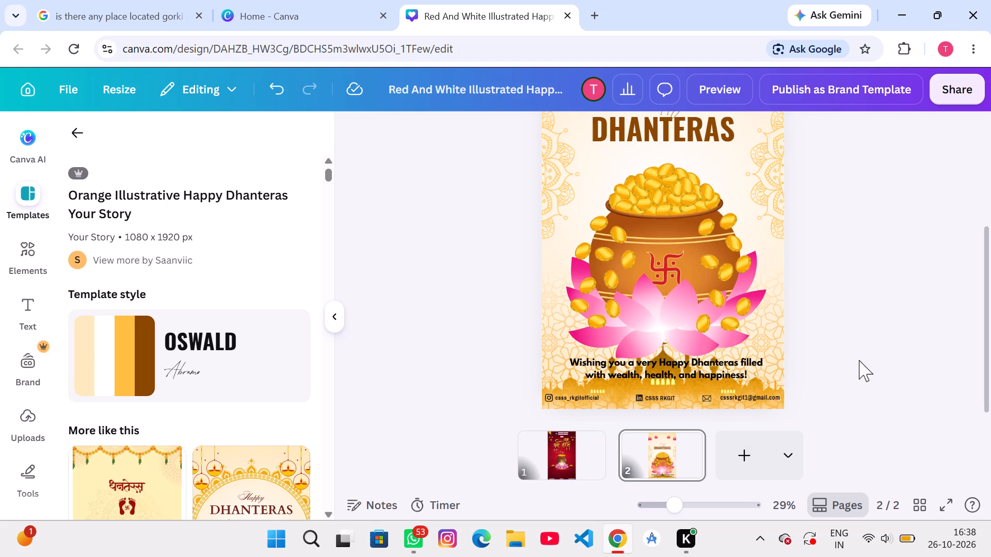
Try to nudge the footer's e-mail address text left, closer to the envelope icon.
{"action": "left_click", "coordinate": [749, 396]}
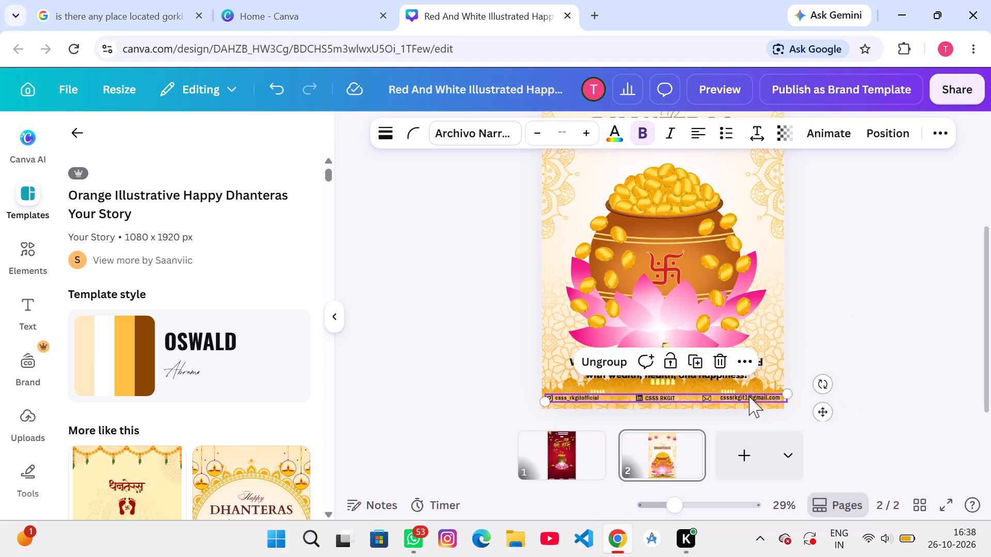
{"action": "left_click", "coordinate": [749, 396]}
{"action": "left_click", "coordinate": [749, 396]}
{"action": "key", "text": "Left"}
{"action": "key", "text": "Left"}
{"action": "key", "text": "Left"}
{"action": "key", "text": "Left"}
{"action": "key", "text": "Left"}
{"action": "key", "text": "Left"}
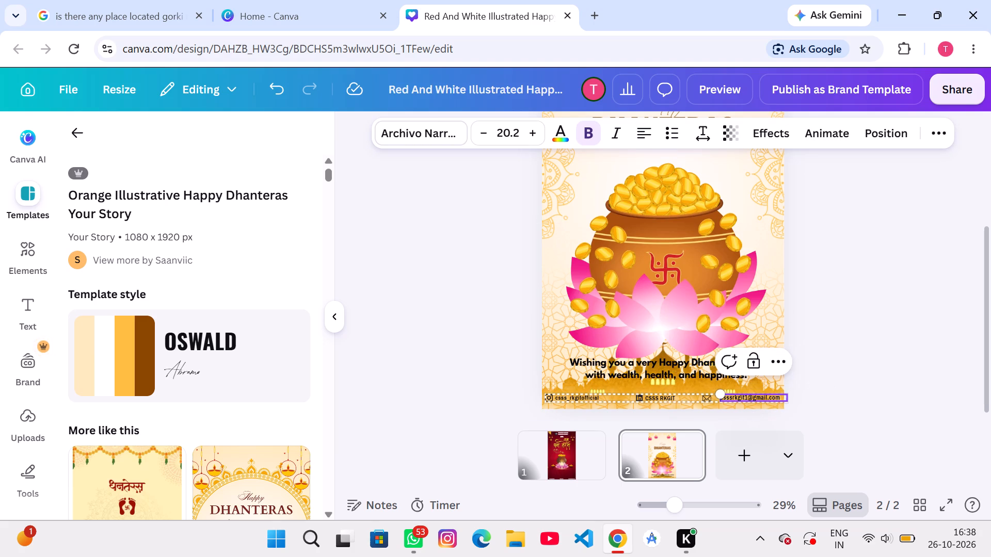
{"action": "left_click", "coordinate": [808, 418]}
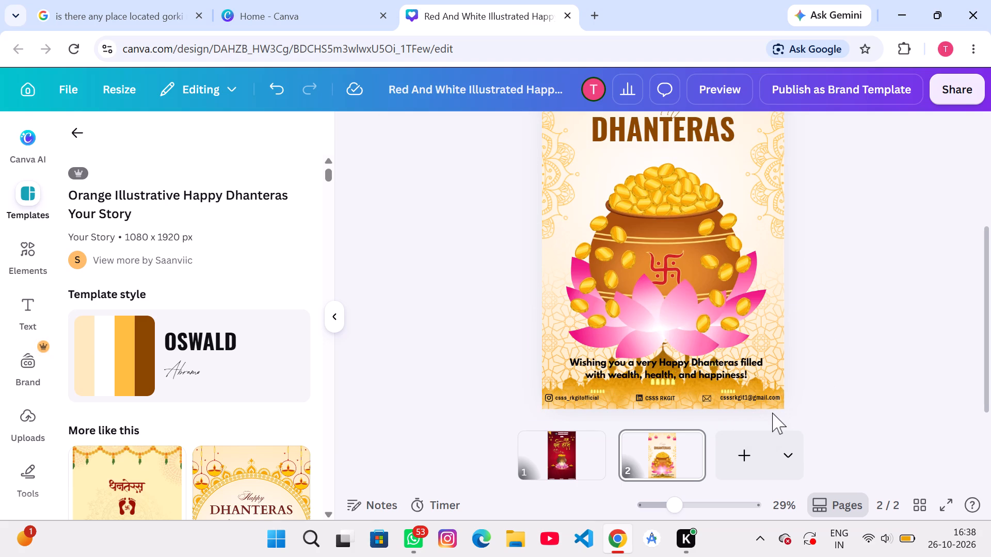
Nudge the footer's e-mail address text left in small increments toward the envelope icon, and slightly down.
{"action": "left_click", "coordinate": [768, 397]}
{"action": "left_click", "coordinate": [768, 397]}
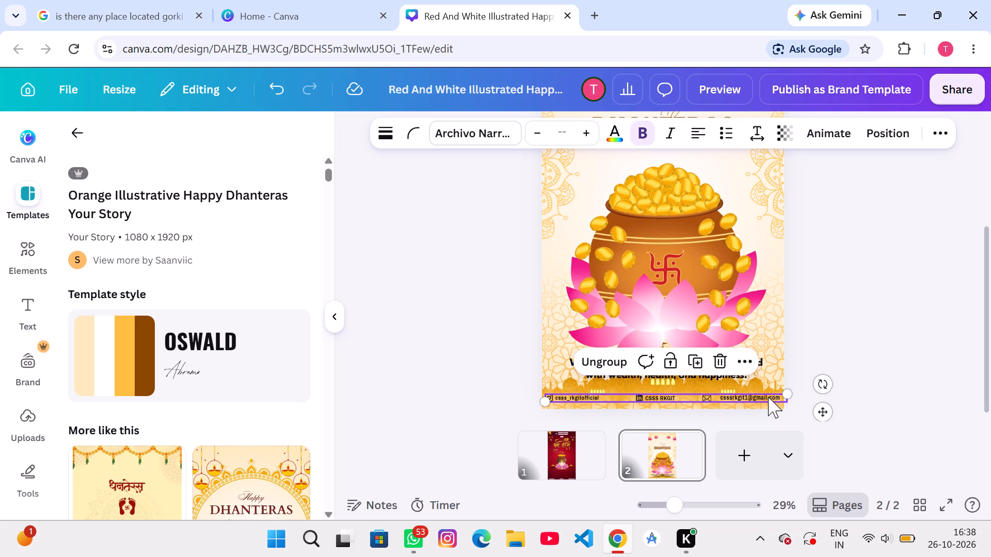
{"action": "key", "text": "Left"}
{"action": "key", "text": "Left"}
{"action": "key", "text": "Left"}
{"action": "key", "text": "Left"}
{"action": "key", "text": "Left"}
{"action": "key", "text": "Left"}
{"action": "key", "text": "Left"}
{"action": "key", "text": "Left"}
{"action": "key", "text": "Left"}
{"action": "key", "text": "Left"}
{"action": "key", "text": "Left"}
{"action": "key", "text": "Left"}
{"action": "key", "text": "Left"}
{"action": "key", "text": "Left"}
{"action": "key", "text": "Left"}
{"action": "key", "text": "Left"}
{"action": "key", "text": "Left"}
{"action": "key", "text": "Left"}
{"action": "key", "text": "Left"}
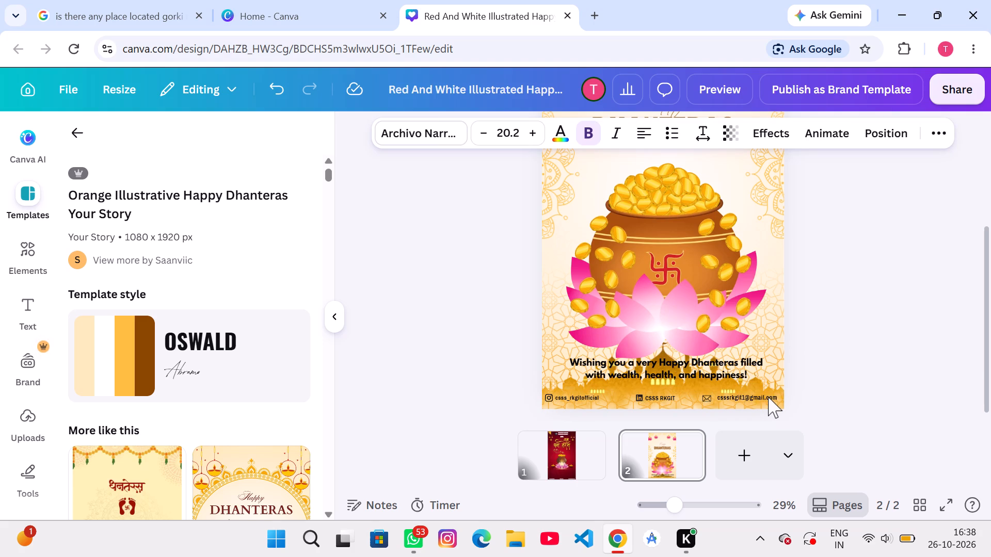
{"action": "key", "text": "Down"}
{"action": "key", "text": "Down"}
{"action": "key", "text": "Up"}
{"action": "key", "text": "Down"}
{"action": "key", "text": "Down"}
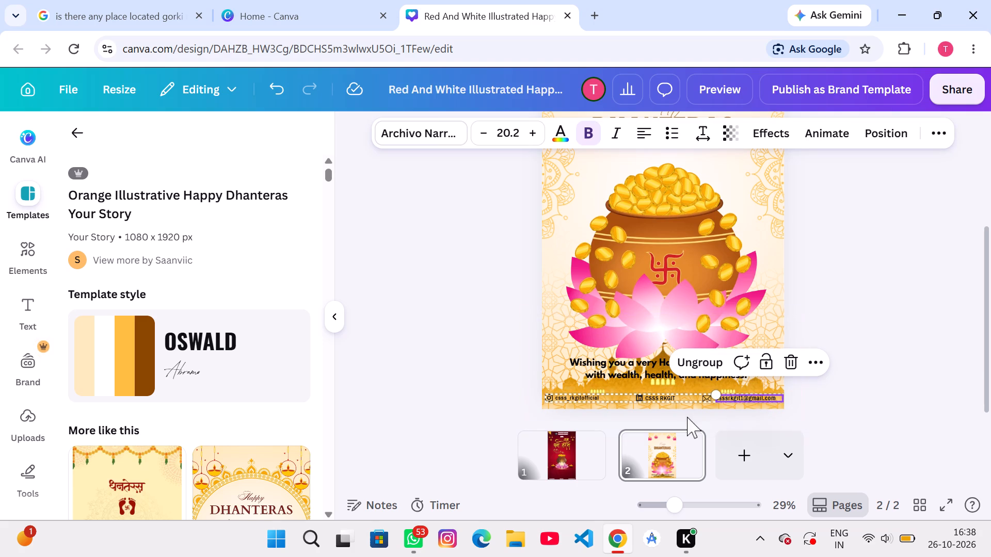
{"action": "left_click", "coordinate": [867, 414]}
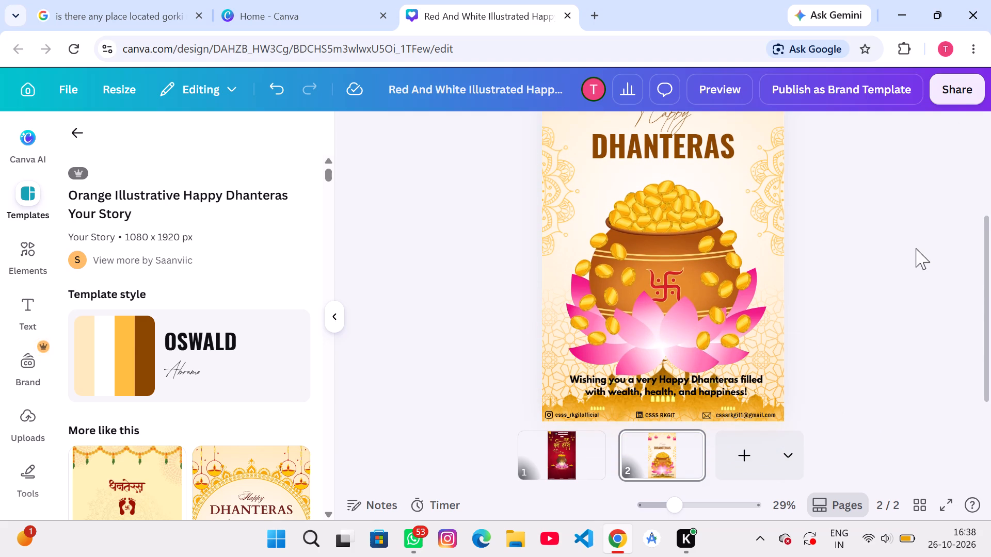
Copy the "COMPUTER SCIENCE STUDENTS SOCIETY" heading from the top of page 1 onto page 2.
{"action": "scroll", "coordinate": [916, 248], "scroll_direction": "up", "scroll_amount": 1}
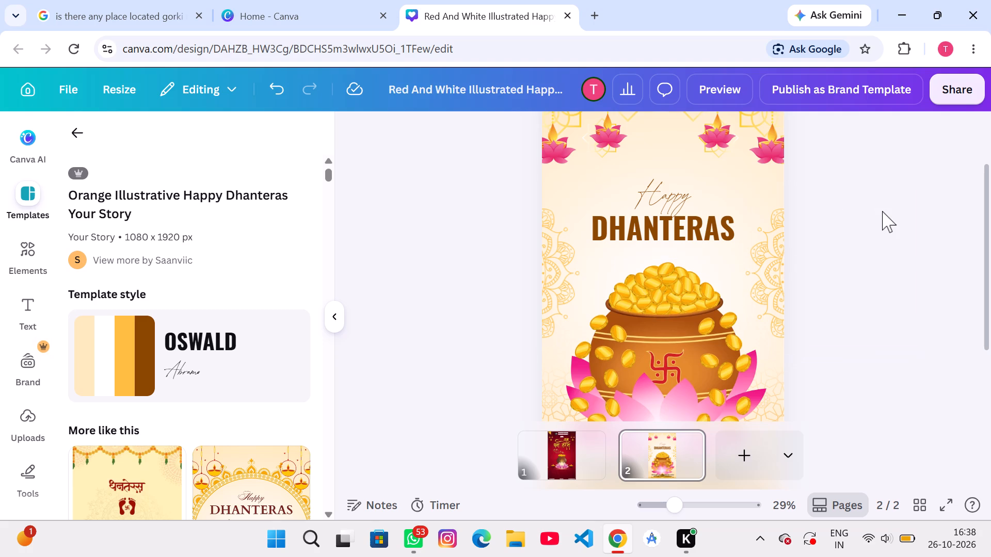
{"action": "scroll", "coordinate": [882, 211], "scroll_direction": "up", "scroll_amount": 1}
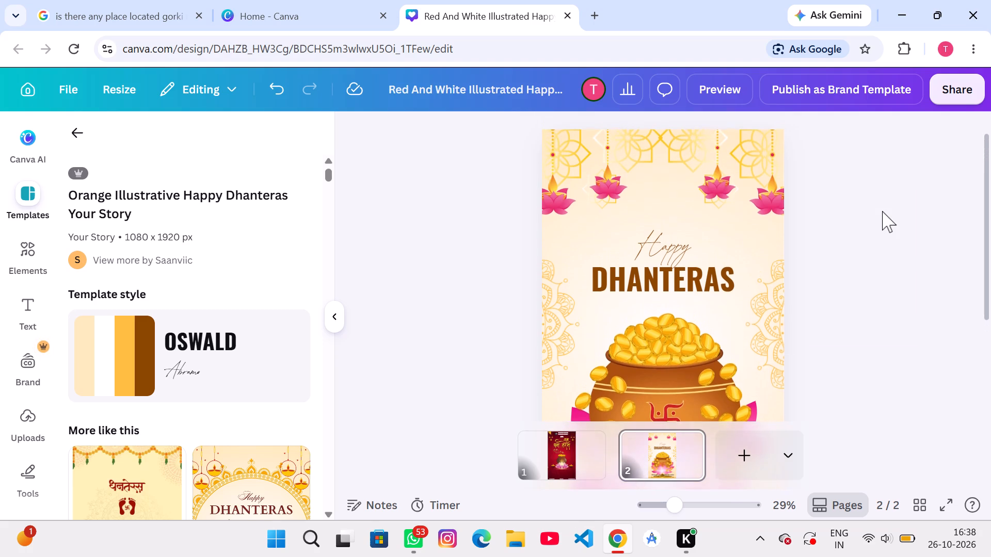
{"action": "scroll", "coordinate": [882, 211], "scroll_direction": "up", "scroll_amount": 1}
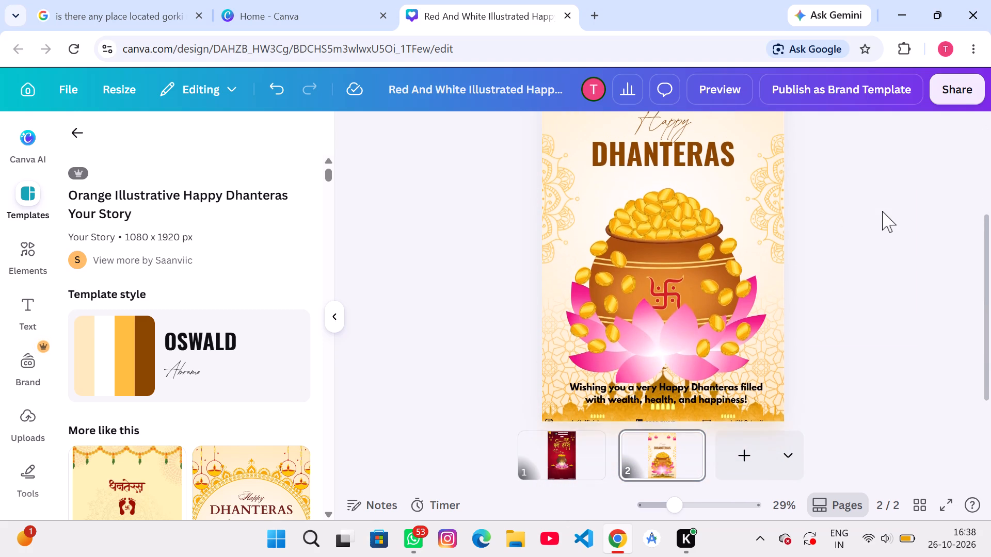
{"action": "scroll", "coordinate": [882, 211], "scroll_direction": "up", "scroll_amount": 1}
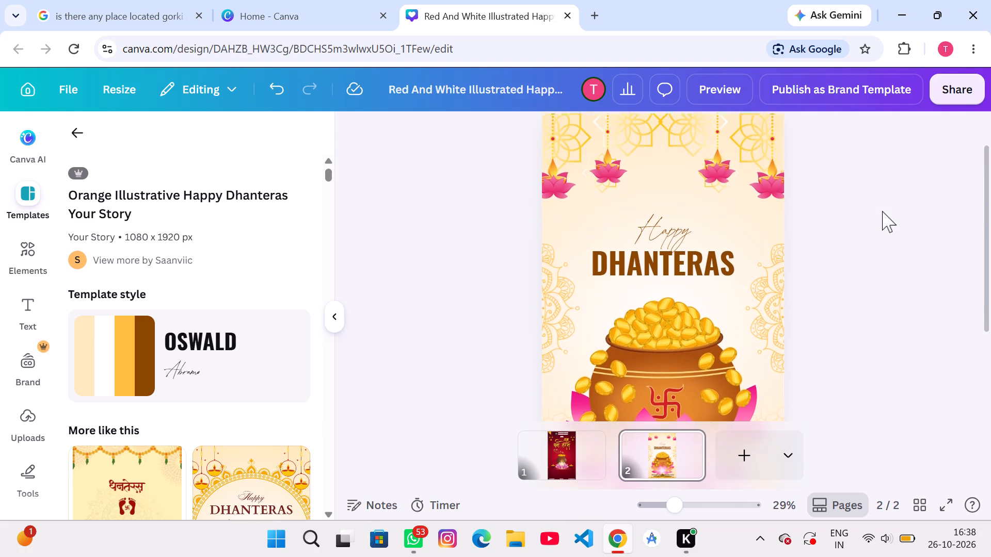
{"action": "scroll", "coordinate": [882, 211], "scroll_direction": "up", "scroll_amount": 1}
{"action": "left_click", "coordinate": [585, 445]}
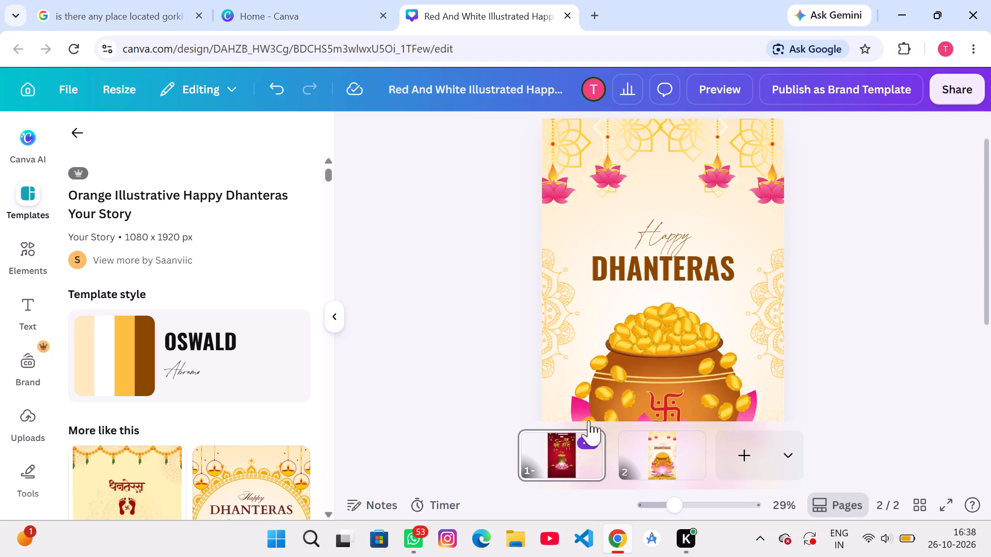
{"action": "scroll", "coordinate": [679, 162], "scroll_direction": "up", "scroll_amount": 1}
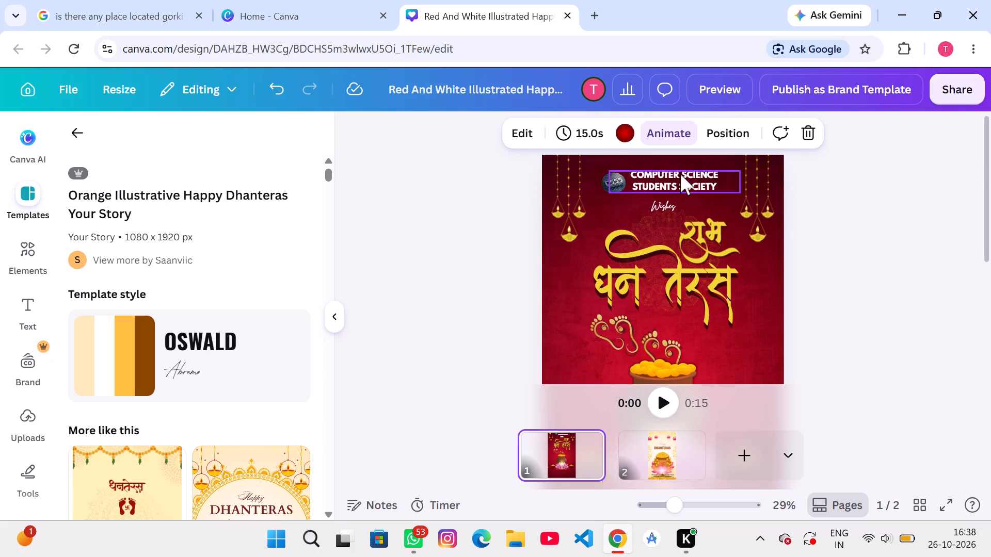
{"action": "left_click", "coordinate": [680, 174]}
{"action": "key", "text": "ctrl+c"}
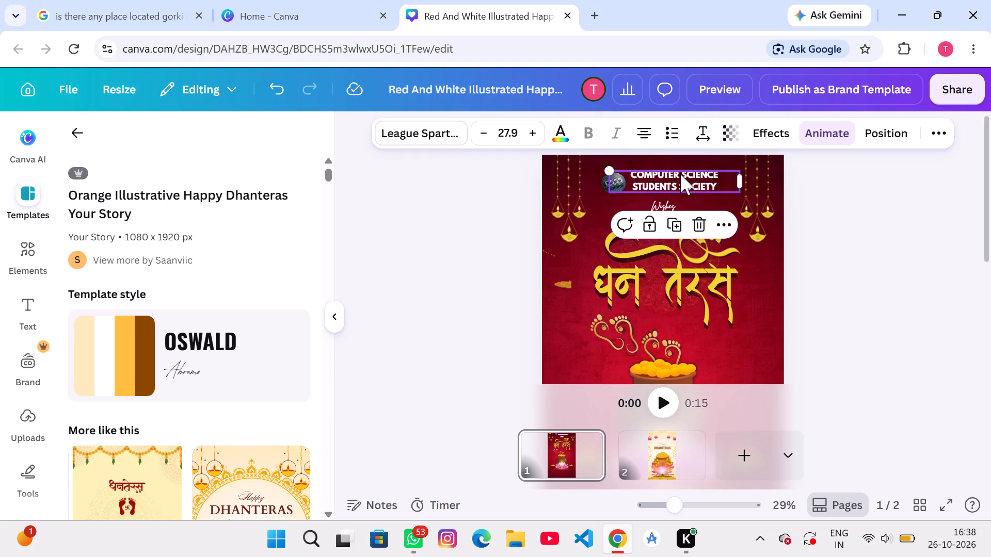
{"action": "left_click", "coordinate": [657, 447]}
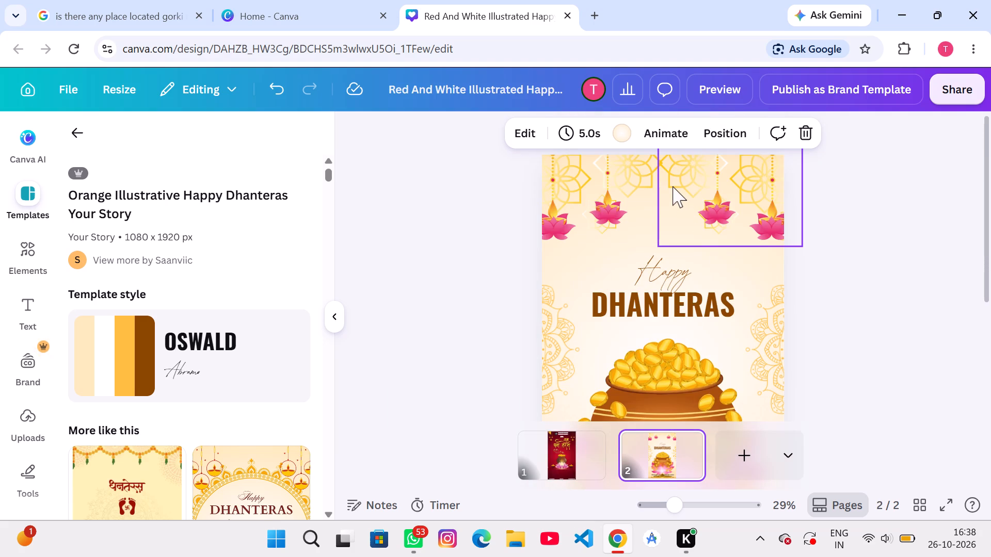
{"action": "key", "text": "ctrl+v"}
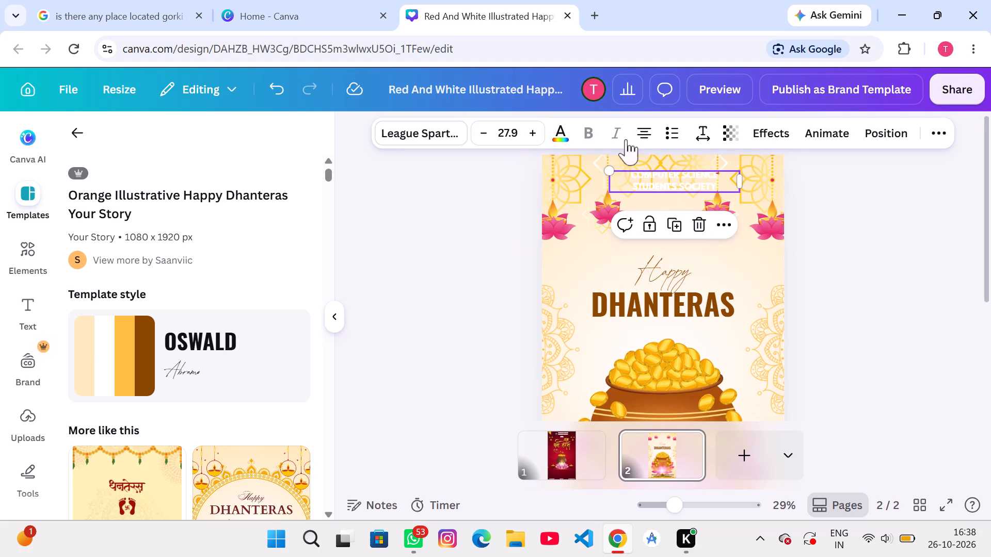
Recolour page 2's society name heading black.
{"action": "left_click", "coordinate": [570, 127]}
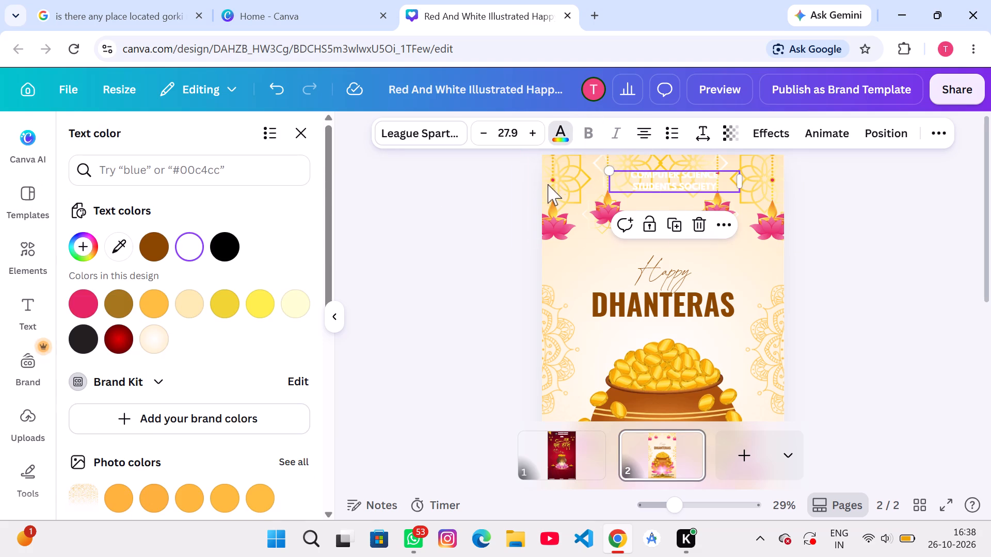
{"action": "left_click", "coordinate": [237, 248]}
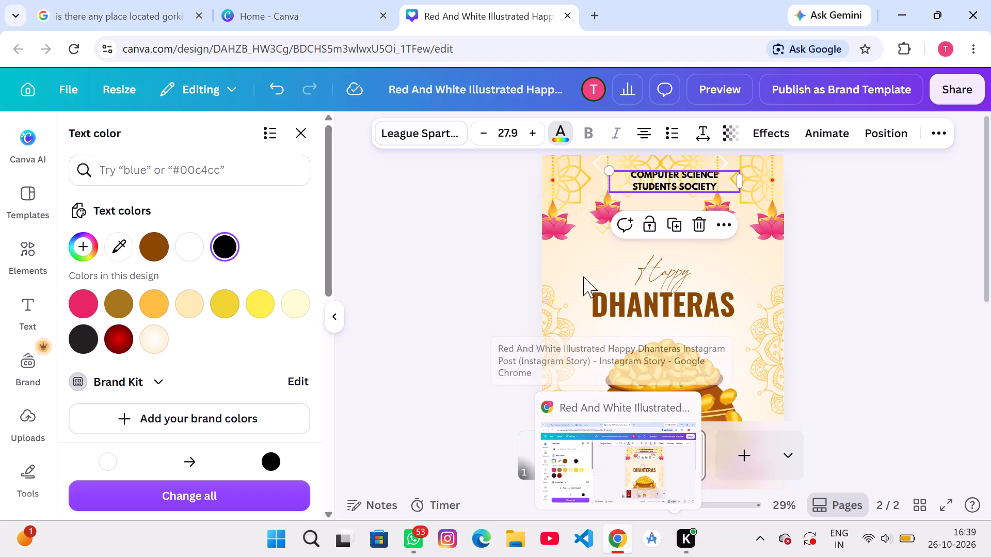
{"action": "left_click", "coordinate": [523, 298]}
Copy the round CSSS logo beside page 1's society name onto page 2.
{"action": "left_click", "coordinate": [563, 460]}
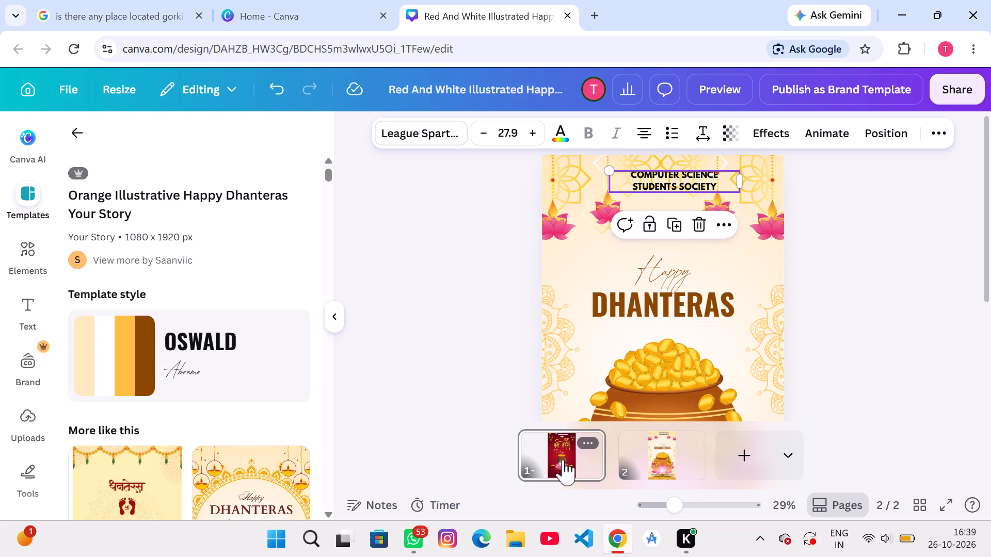
{"action": "left_click", "coordinate": [622, 172]}
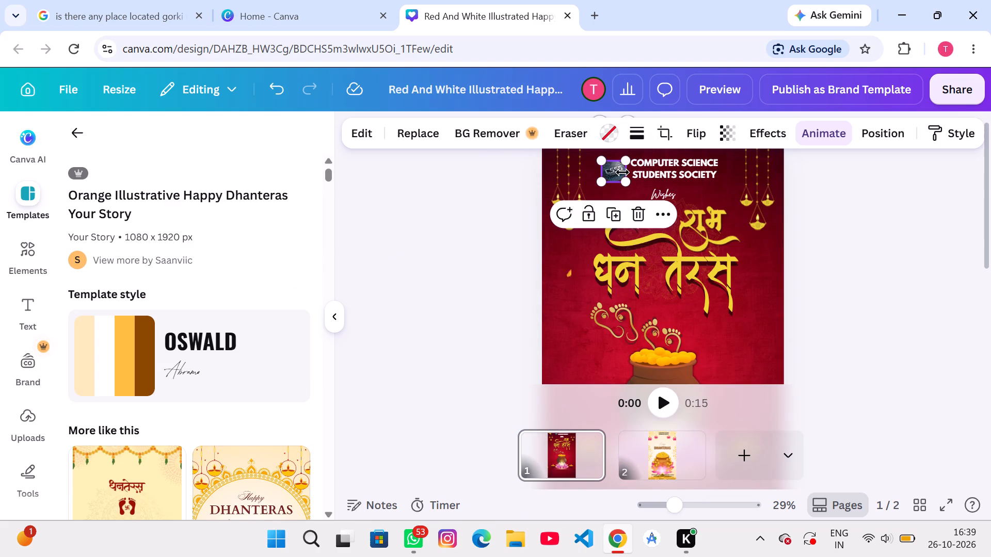
{"action": "key", "text": "ctrl+c"}
{"action": "left_click", "coordinate": [651, 446]}
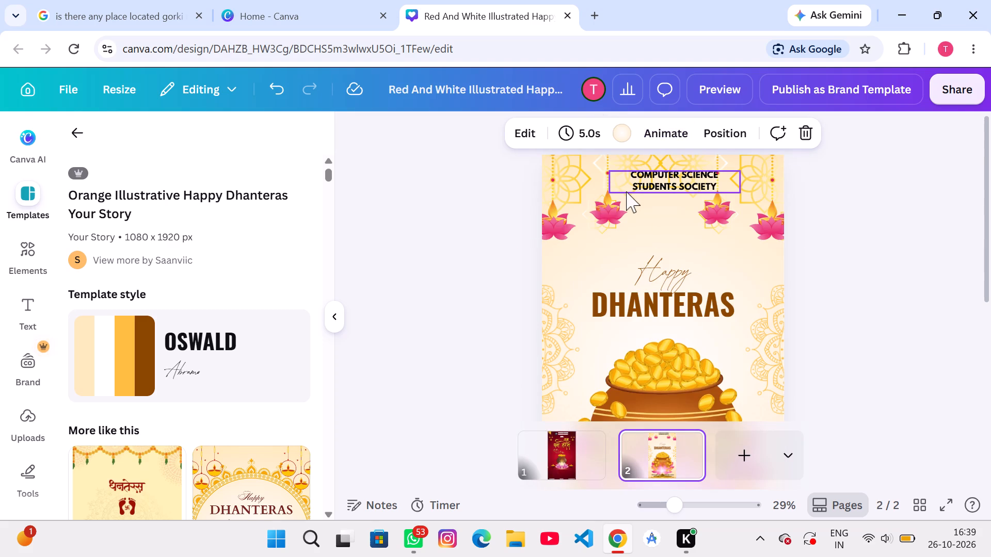
{"action": "key", "text": "ctrl+v"}
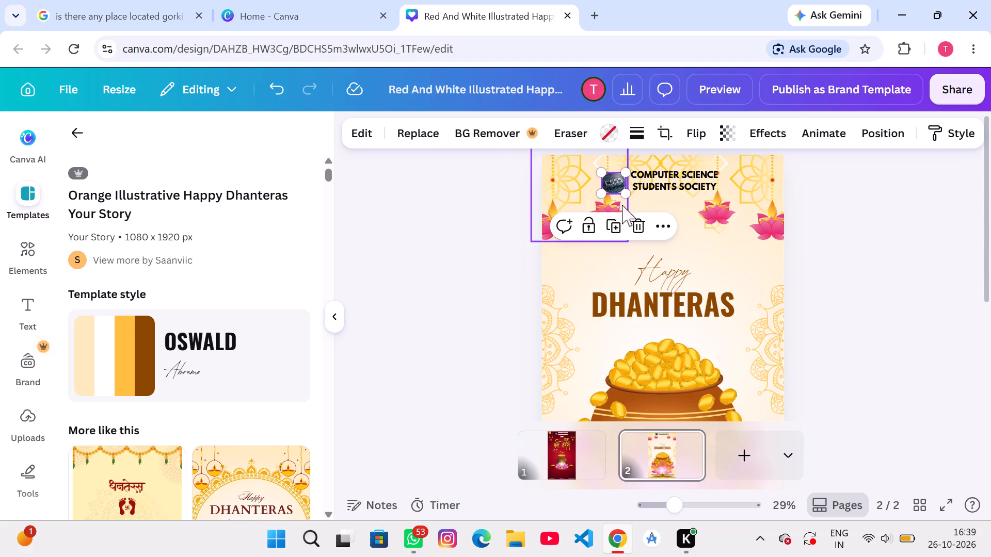
{"action": "left_click", "coordinate": [784, 255]}
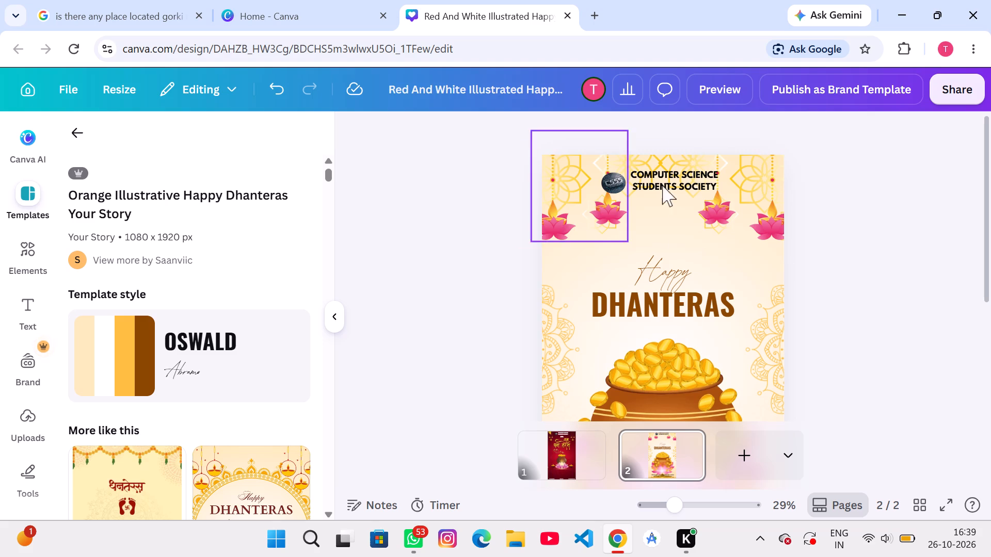
Move page 2's CSSS logo closer to the society name, fine-tuning it left and down in small increments.
{"action": "left_click_drag", "start_coordinate": [617, 176], "coordinate": [621, 172]}
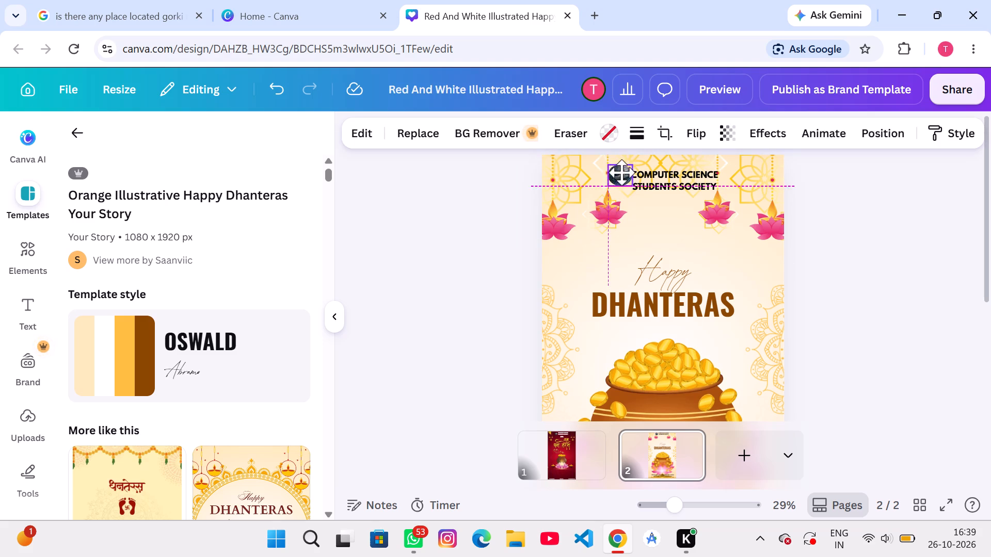
{"action": "left_click_drag", "start_coordinate": [621, 172], "coordinate": [622, 171]}
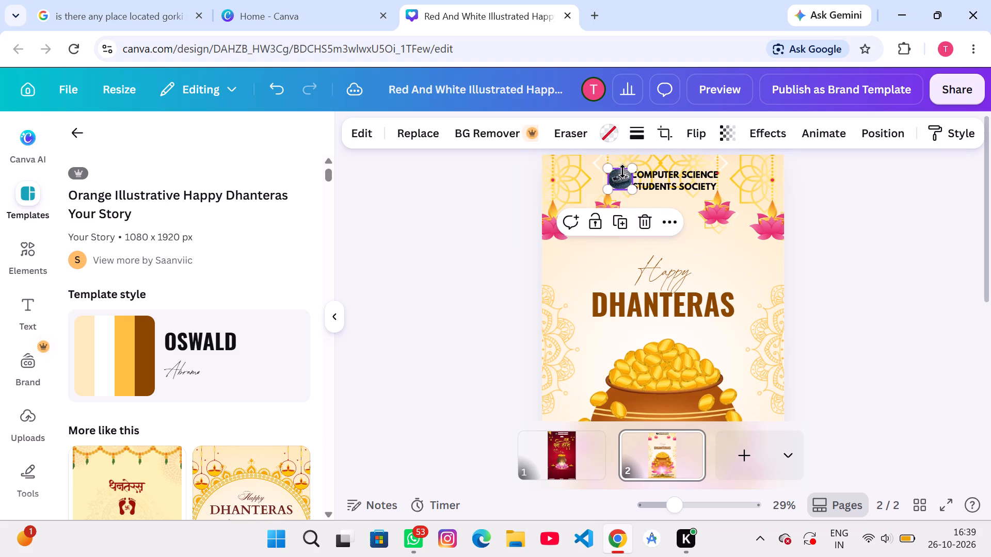
{"action": "key", "text": "Left"}
{"action": "key", "text": "Left"}
{"action": "key", "text": "Left"}
{"action": "key", "text": "Left"}
{"action": "key", "text": "Left"}
{"action": "key", "text": "Left"}
{"action": "key", "text": "Left"}
{"action": "key", "text": "Left"}
{"action": "key", "text": "Left"}
{"action": "key", "text": "Left"}
{"action": "key", "text": "Left"}
{"action": "key", "text": "Left"}
{"action": "key", "text": "Left"}
{"action": "key", "text": "Left"}
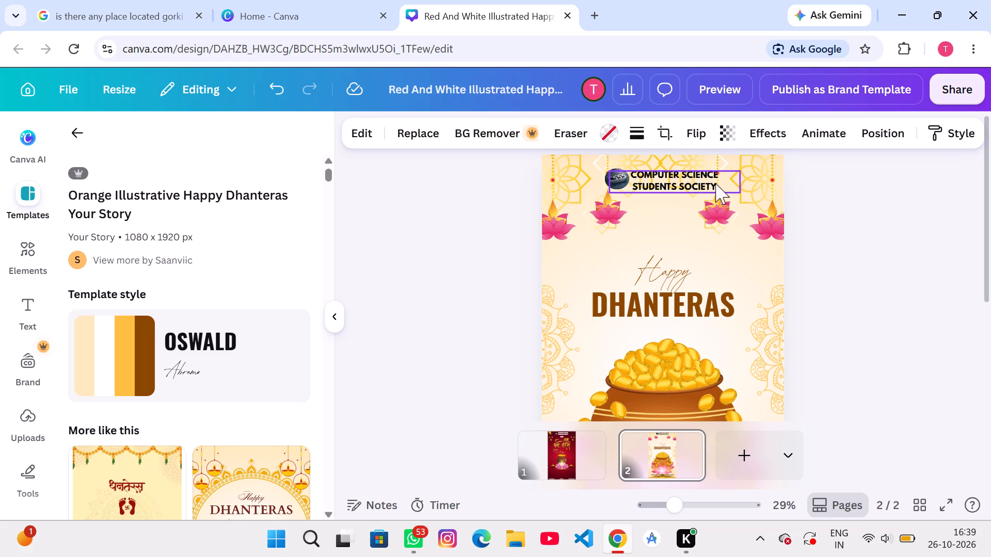
{"action": "key", "text": "Down"}
{"action": "key", "text": "Down"}
{"action": "key", "text": "Down"}
{"action": "key", "text": "Down"}
{"action": "key", "text": "Down"}
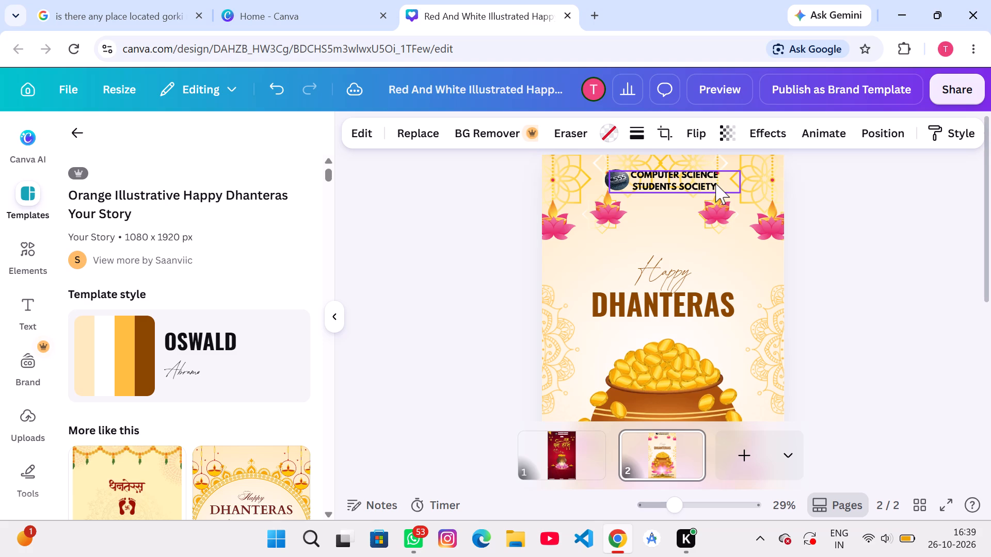
{"action": "left_click", "coordinate": [869, 313]}
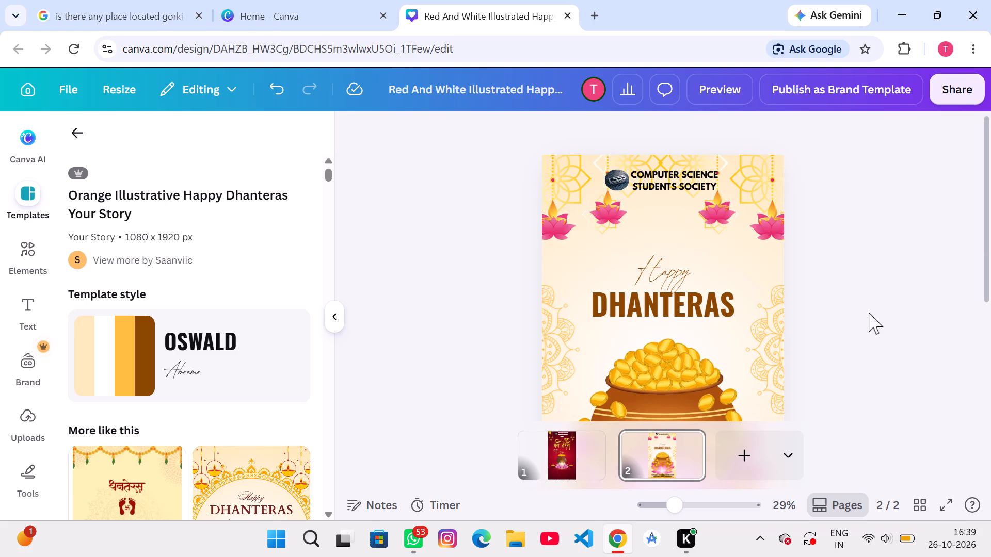
Move page 2's society name heading slightly right and down, away from the logo.
{"action": "left_click_drag", "start_coordinate": [675, 190], "coordinate": [675, 191]}
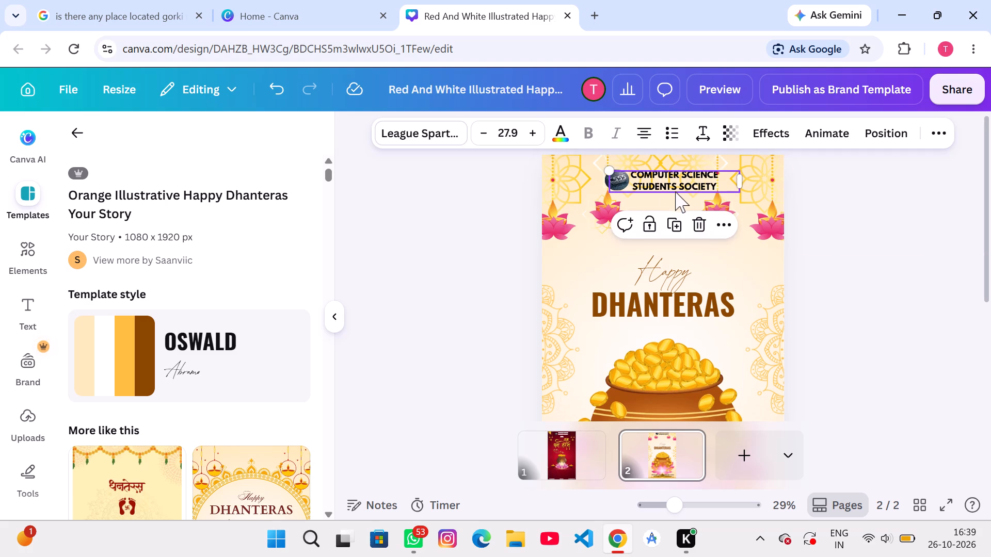
{"action": "left_click_drag", "start_coordinate": [675, 191], "coordinate": [682, 197]}
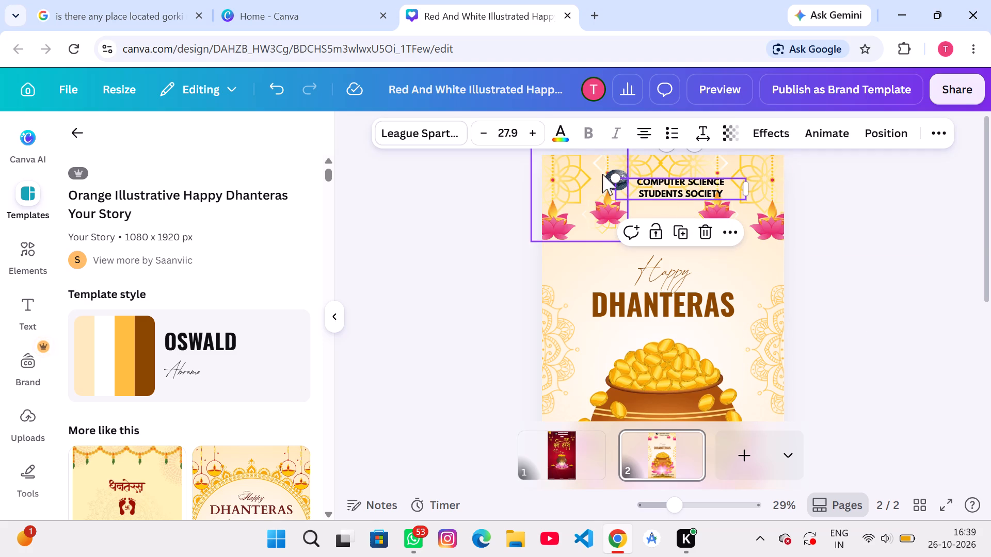
Nudge page 2's CSSS logo down level with the society name, and right toward it.
{"action": "left_click", "coordinate": [612, 182]}
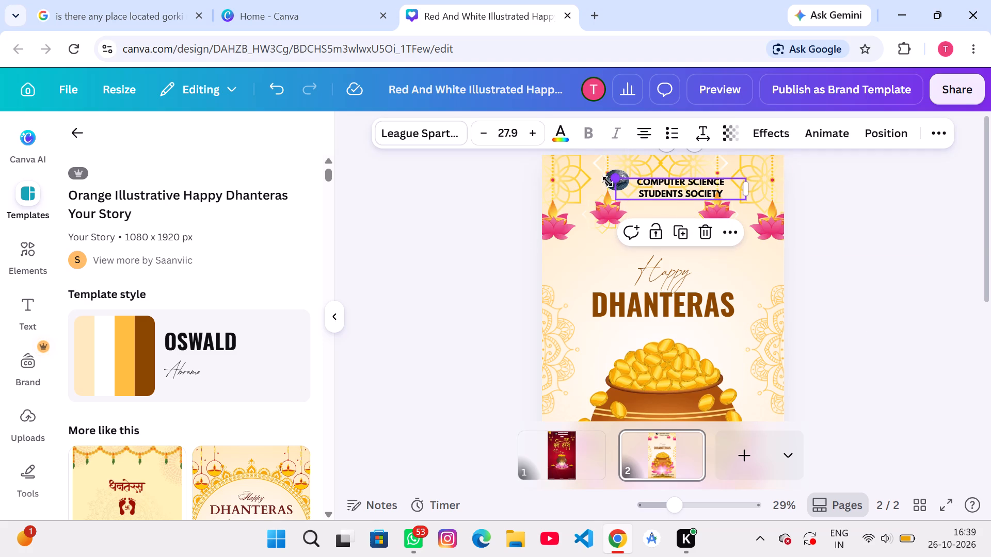
{"action": "left_click", "coordinate": [608, 176]}
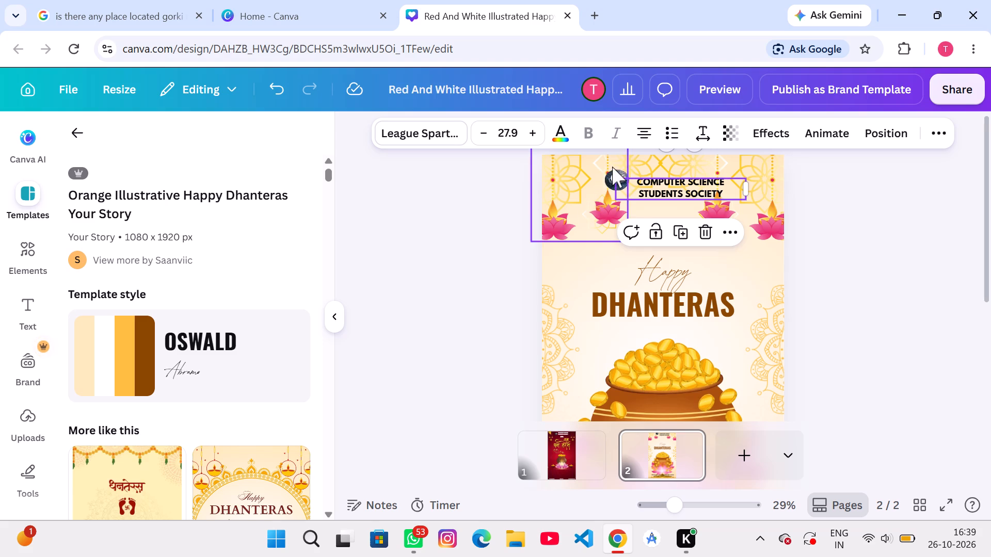
{"action": "left_click", "coordinate": [613, 169]}
{"action": "key", "text": "Down"}
{"action": "key", "text": "Down"}
{"action": "key", "text": "Down"}
{"action": "key", "text": "Down"}
{"action": "key", "text": "Down"}
{"action": "key", "text": "Down"}
{"action": "key", "text": "Down"}
{"action": "key", "text": "Down"}
{"action": "key", "text": "Down"}
{"action": "key", "text": "Down"}
{"action": "key", "text": "Down"}
{"action": "key", "text": "Down"}
{"action": "key", "text": "Down"}
{"action": "key", "text": "Down"}
{"action": "key", "text": "Down"}
{"action": "key", "text": "Down"}
{"action": "key", "text": "Down"}
{"action": "key", "text": "Down"}
{"action": "key", "text": "Down"}
{"action": "key", "text": "Down"}
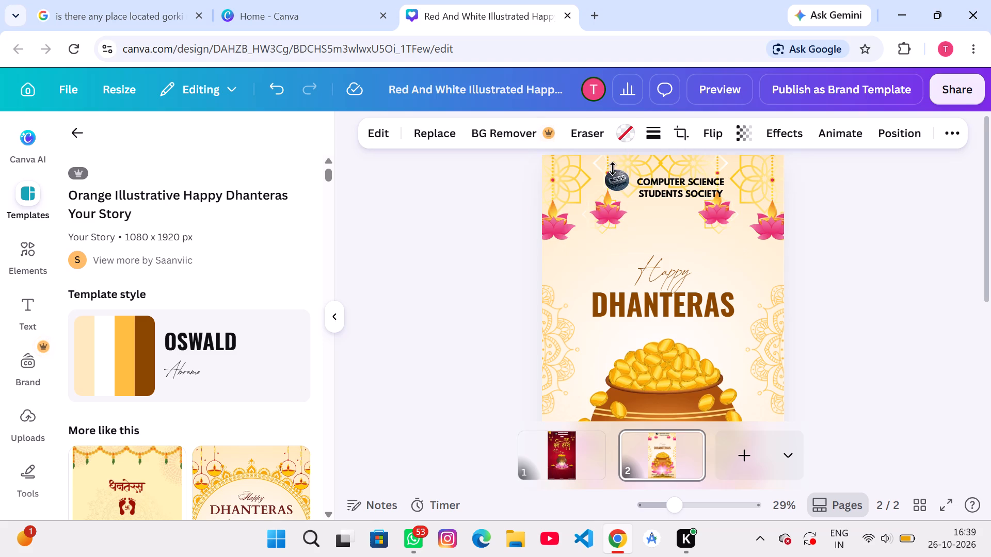
{"action": "key", "text": "Right"}
{"action": "key", "text": "Right"}
{"action": "key", "text": "Right"}
{"action": "key", "text": "Right"}
{"action": "key", "text": "Right"}
{"action": "key", "text": "Right"}
{"action": "key", "text": "Right"}
{"action": "key", "text": "Right"}
{"action": "key", "text": "Right"}
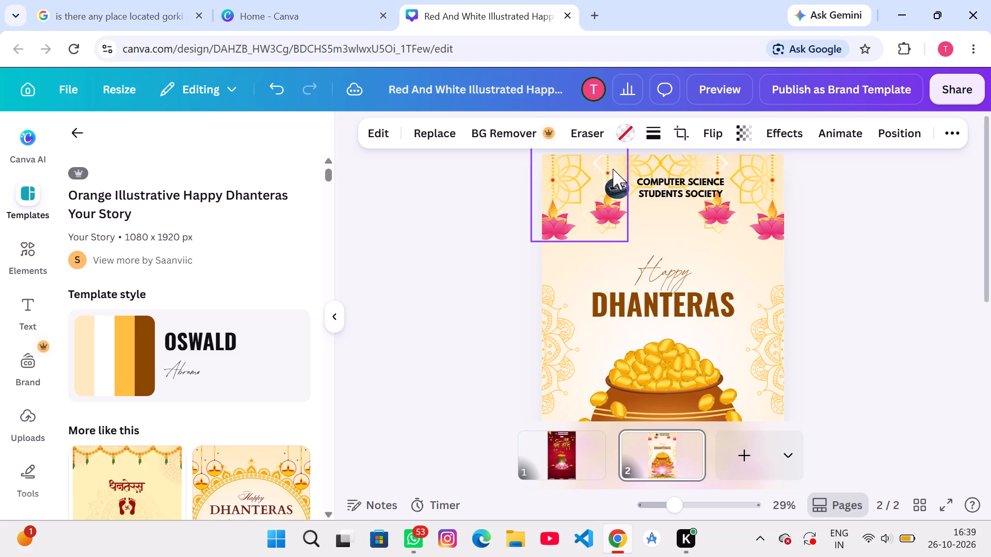
Nudge page 2's CSSS logo slightly further right toward the society name.
{"action": "key", "text": "Right"}
{"action": "key", "text": "Right"}
{"action": "key", "text": "Right"}
{"action": "key", "text": "Right"}
{"action": "key", "text": "Right"}
{"action": "left_click", "coordinate": [934, 224]}
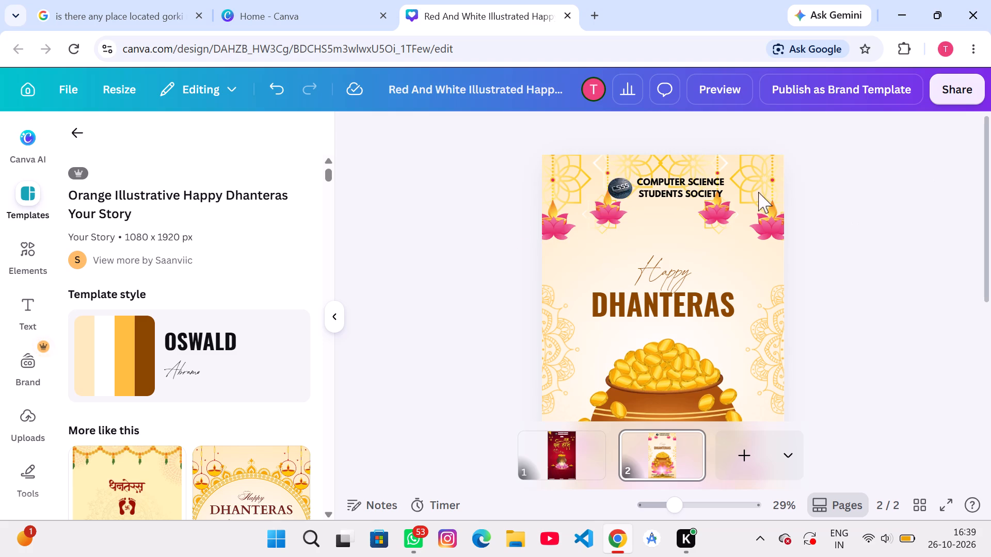
Nudge page 2's society name heading left, closer to the CSSS logo.
{"action": "left_click", "coordinate": [705, 182]}
{"action": "key", "text": "Left"}
{"action": "key", "text": "Left"}
{"action": "key", "text": "Left"}
{"action": "key", "text": "Left"}
{"action": "key", "text": "Left"}
{"action": "key", "text": "Left"}
{"action": "key", "text": "Left"}
{"action": "key", "text": "Left"}
{"action": "key", "text": "Left"}
{"action": "key", "text": "Left"}
{"action": "key", "text": "Left"}
{"action": "key", "text": "Left"}
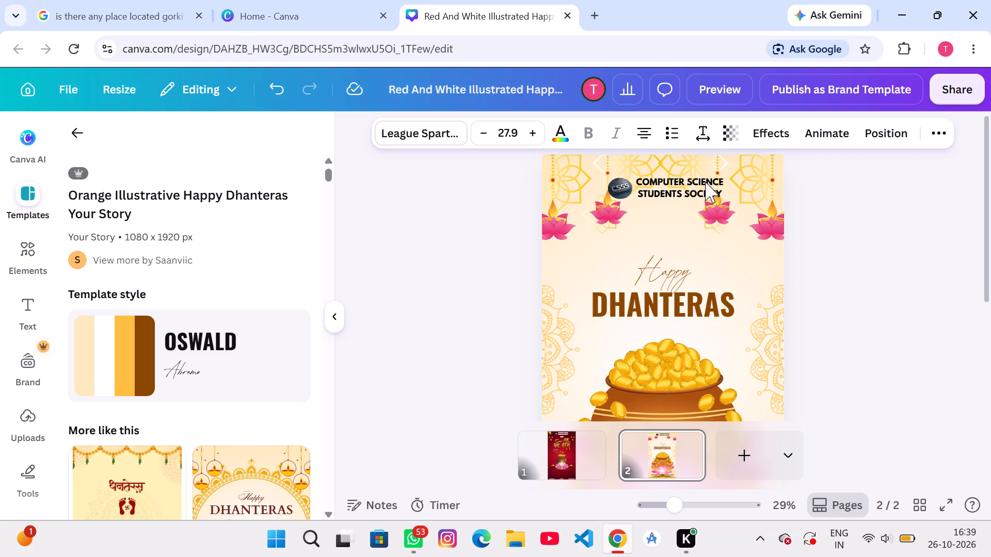
{"action": "key", "text": "Left"}
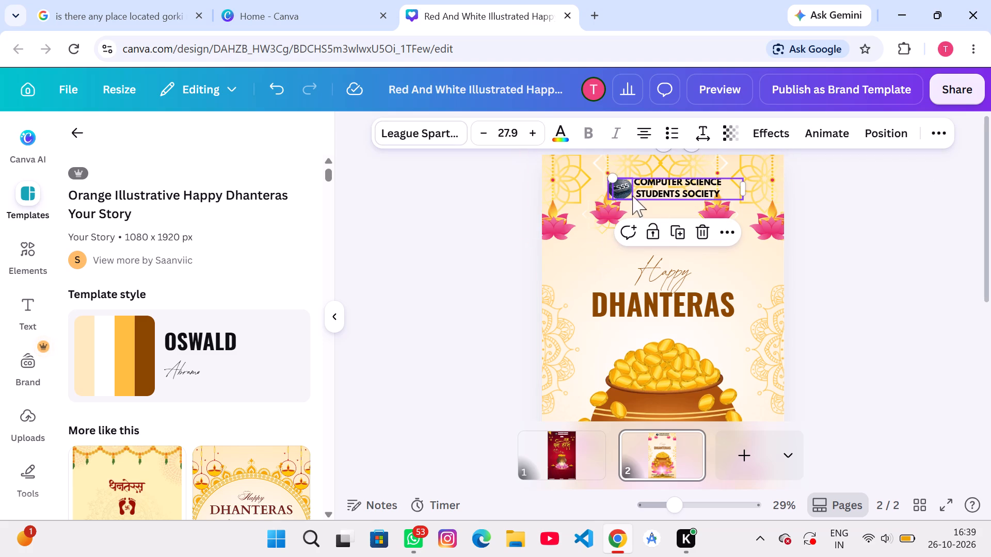
Nudge page 2's CSSS logo slightly left to restore a small gap before the society name.
{"action": "left_click", "coordinate": [621, 189]}
{"action": "key", "text": "Left"}
{"action": "key", "text": "Left"}
{"action": "key", "text": "Left"}
{"action": "key", "text": "Left"}
{"action": "key", "text": "Left"}
{"action": "key", "text": "Left"}
{"action": "key", "text": "Left"}
{"action": "key", "text": "Left"}
{"action": "key", "text": "Left"}
{"action": "key", "text": "Left"}
{"action": "key", "text": "Left"}
{"action": "key", "text": "Left"}
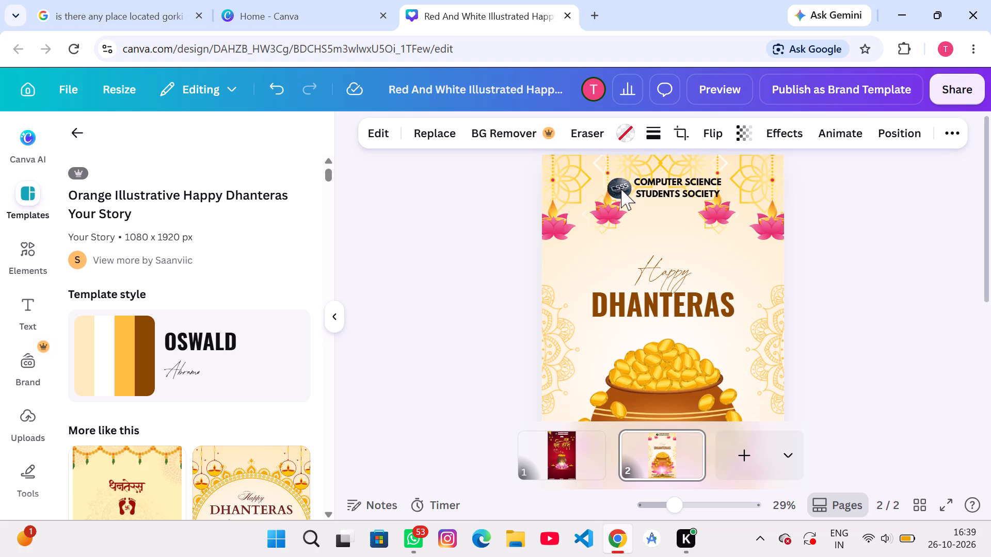
Nudge page 2's society name heading slightly further left toward the logo.
{"action": "left_click", "coordinate": [661, 198]}
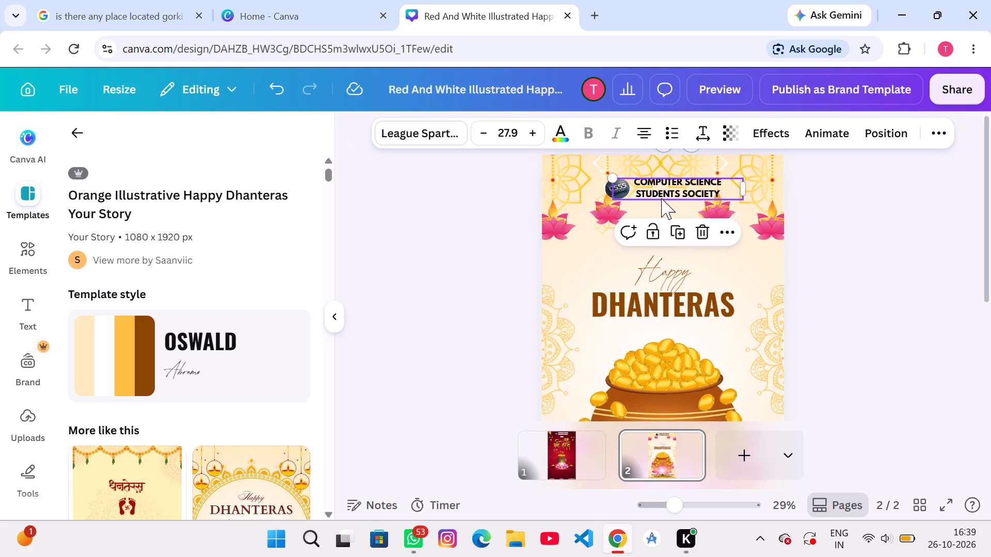
{"action": "key", "text": "Left"}
{"action": "key", "text": "Left"}
{"action": "key", "text": "Left"}
{"action": "key", "text": "Left"}
{"action": "key", "text": "Left"}
{"action": "key", "text": "Left"}
{"action": "key", "text": "Left"}
{"action": "key", "text": "Left"}
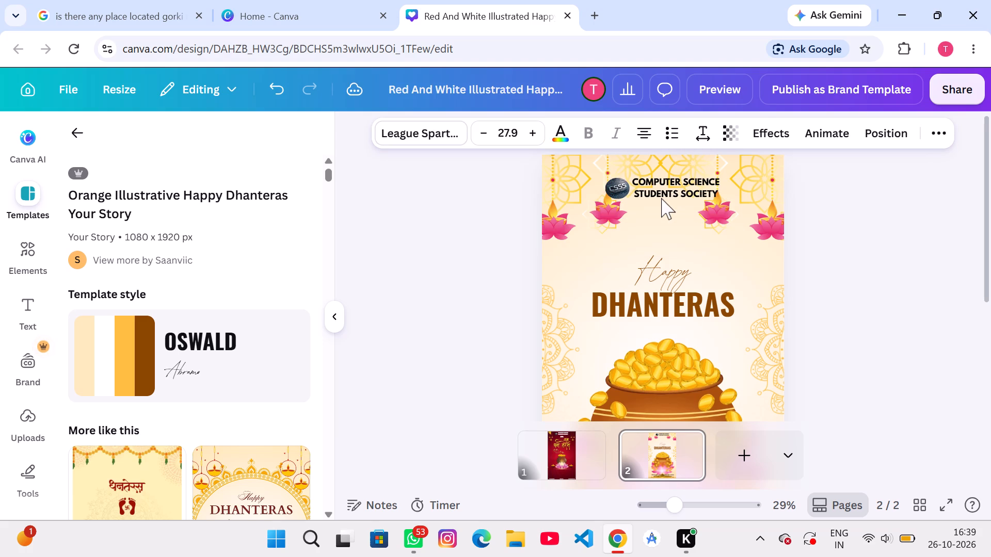
Copy the "Wishes" text below page 1's society name onto page 2.
{"action": "left_click", "coordinate": [546, 462]}
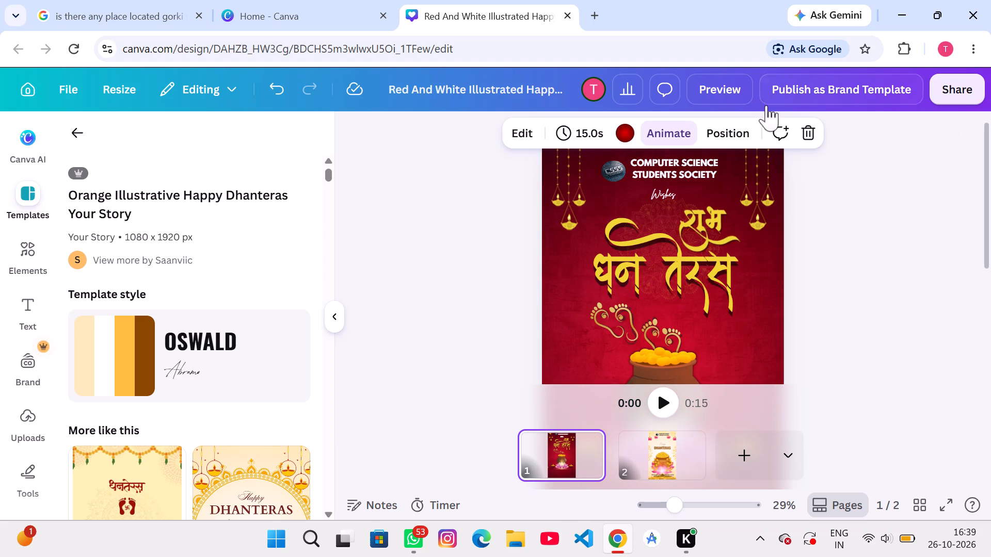
{"action": "left_click", "coordinate": [667, 189]}
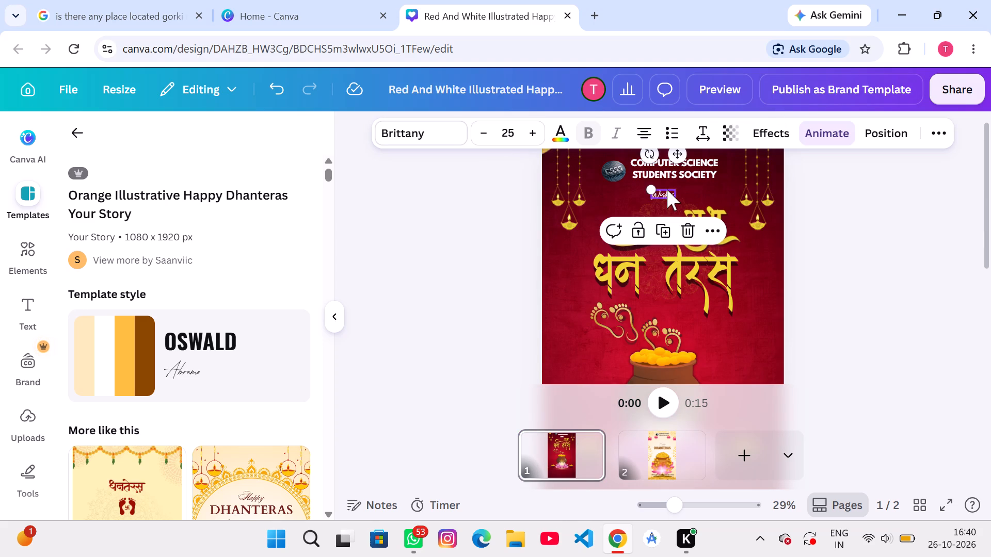
{"action": "key", "text": "ctrl+c"}
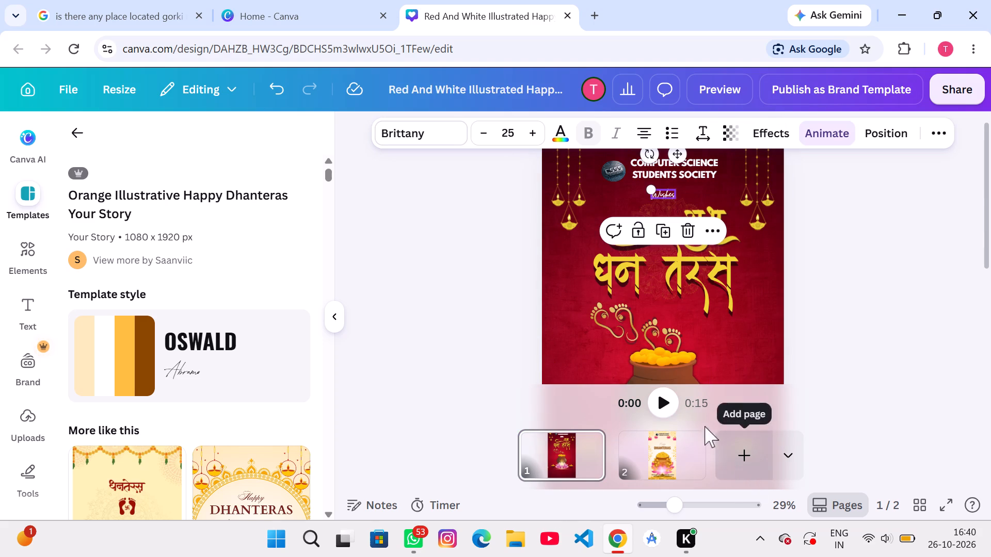
{"action": "left_click", "coordinate": [679, 441]}
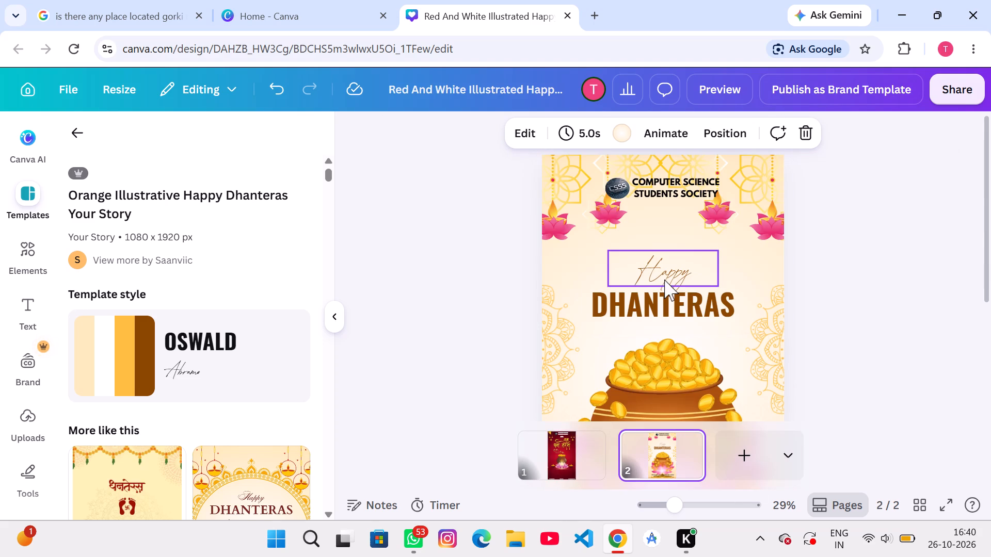
{"action": "key", "text": "ctrl+v"}
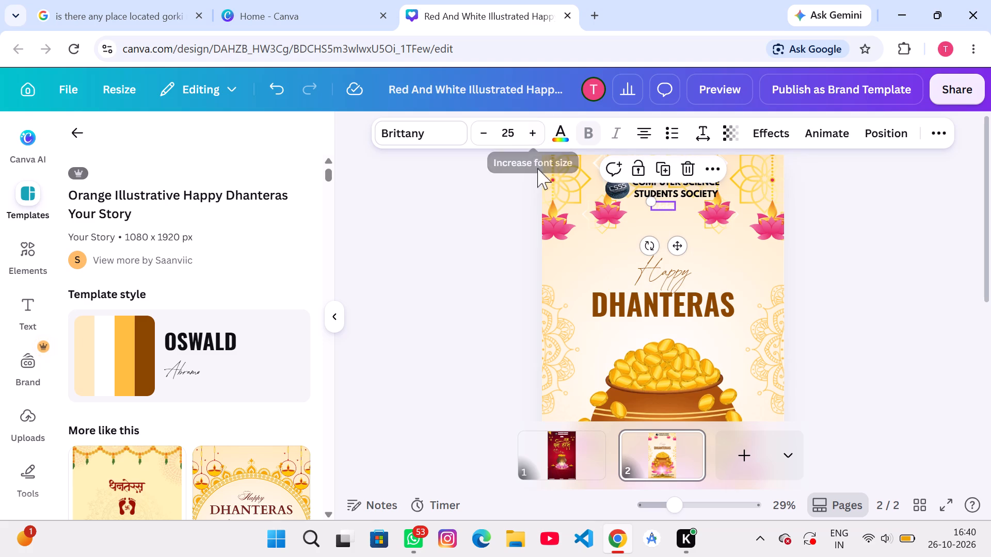
Recolor page 2's "Wishes" text black (#000000).
{"action": "left_click", "coordinate": [452, 129]}
{"action": "left_click", "coordinate": [552, 136]}
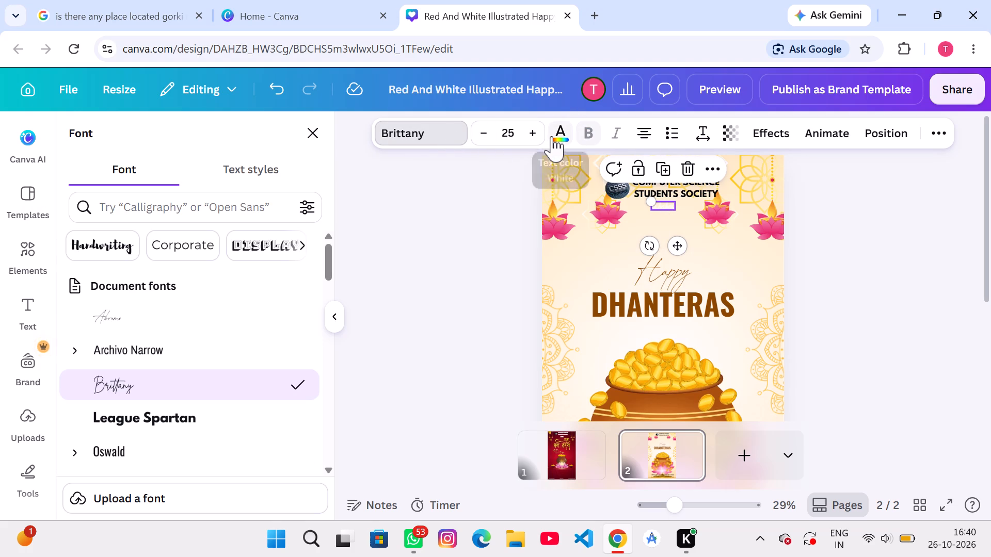
{"action": "left_click", "coordinate": [218, 240]}
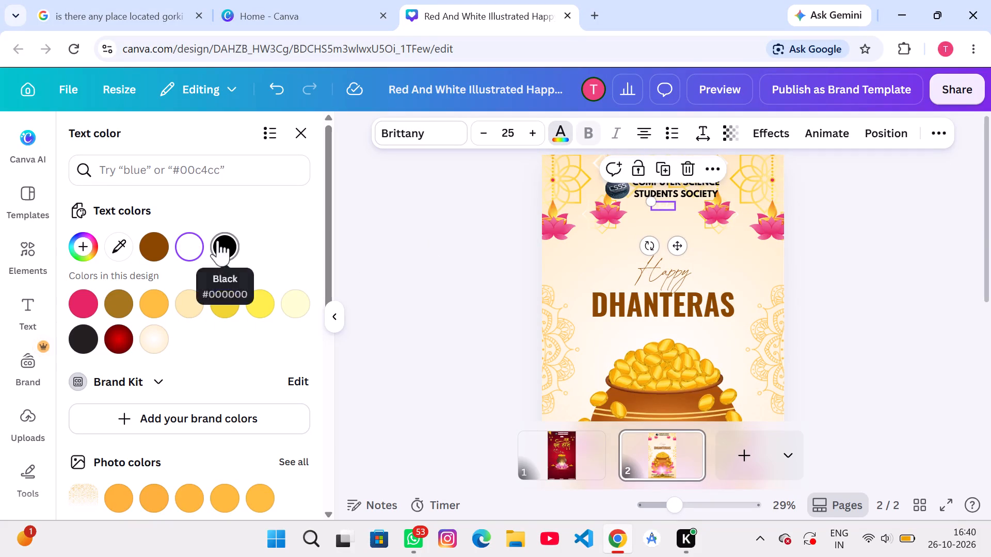
{"action": "key", "text": "Down"}
{"action": "key", "text": "Up"}
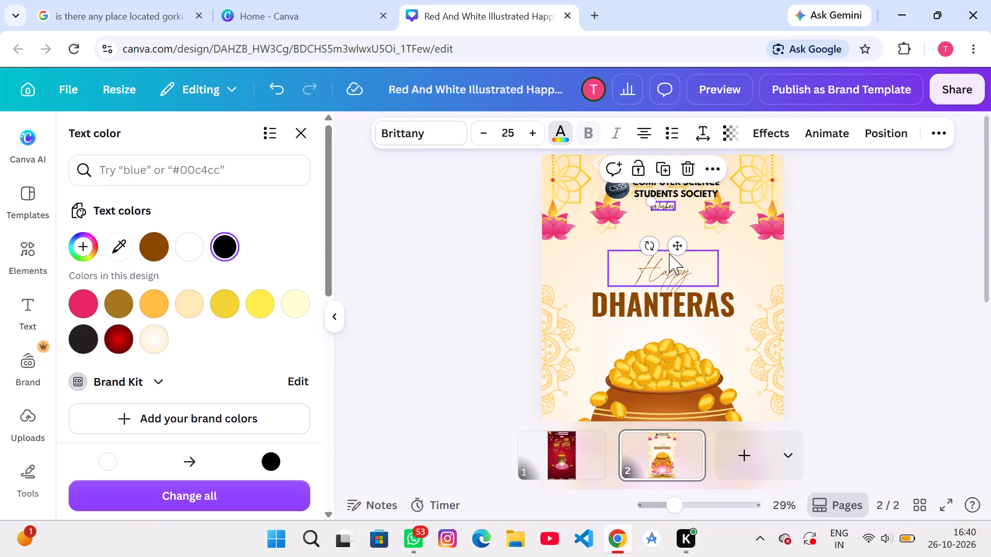
{"action": "left_click", "coordinate": [778, 269]}
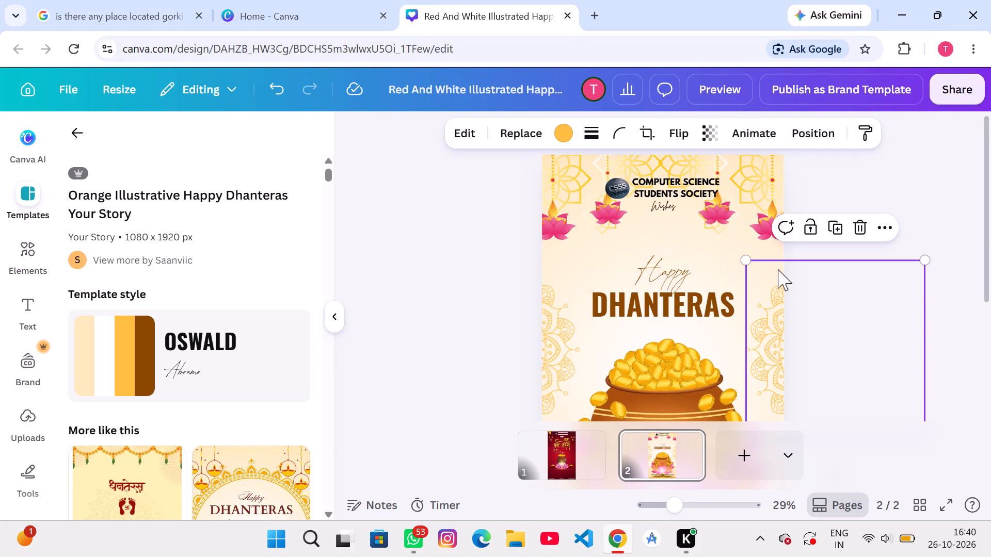
Fine-tune page 2's "Wishes" text horizontally beneath the society name, nudging it left and partly back right.
{"action": "left_click", "coordinate": [666, 204]}
{"action": "key", "text": "Left"}
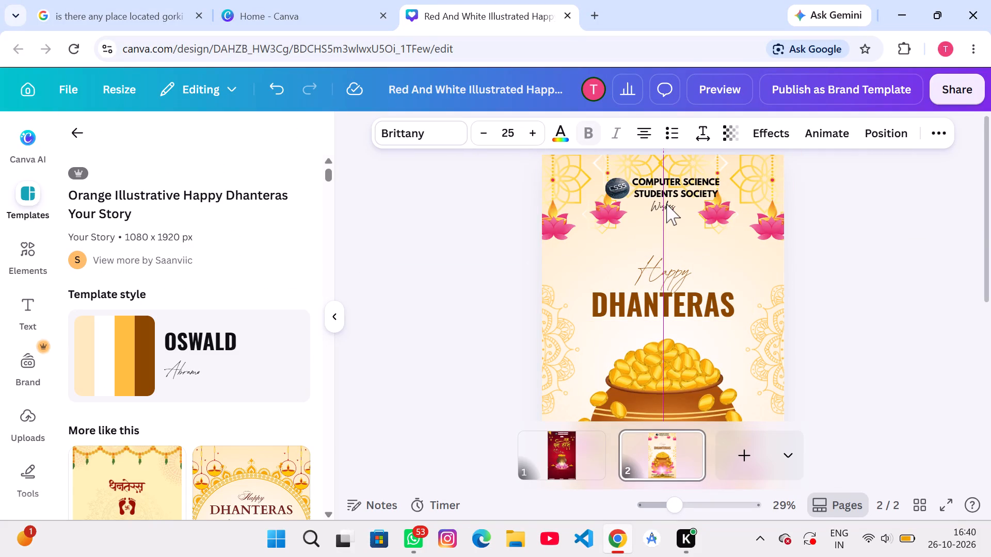
{"action": "key", "text": "Left"}
{"action": "key", "text": "Left"}
{"action": "key", "text": "Left"}
{"action": "key", "text": "Left"}
{"action": "key", "text": "Left"}
{"action": "key", "text": "Left"}
{"action": "key", "text": "Left"}
{"action": "key", "text": "Left"}
{"action": "key", "text": "Left"}
{"action": "key", "text": "Left"}
{"action": "key", "text": "Left"}
{"action": "key", "text": "Left"}
{"action": "key", "text": "Left"}
{"action": "key", "text": "Left"}
{"action": "key", "text": "Left"}
{"action": "key", "text": "Left"}
{"action": "key", "text": "Left"}
{"action": "key", "text": "Left"}
{"action": "key", "text": "Left"}
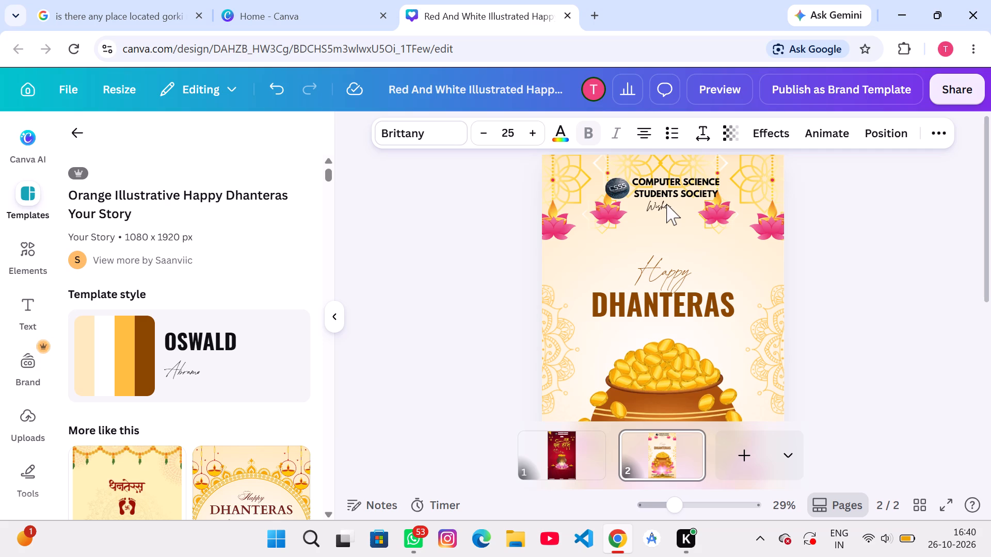
{"action": "key", "text": "Down"}
{"action": "key", "text": "Up"}
{"action": "key", "text": "Right"}
{"action": "key", "text": "Right"}
{"action": "key", "text": "Right"}
{"action": "key", "text": "Right"}
{"action": "key", "text": "Right"}
{"action": "key", "text": "Right"}
{"action": "key", "text": "Right"}
{"action": "key", "text": "Right"}
{"action": "key", "text": "Right"}
{"action": "key", "text": "Right"}
{"action": "key", "text": "Right"}
{"action": "key", "text": "Right"}
{"action": "key", "text": "Right"}
{"action": "key", "text": "Right"}
Move page 2's "Wishes" text down into the space between the society name and "Happy", nudging it slightly back up.
{"action": "key", "text": "Down"}
{"action": "key", "text": "Down"}
{"action": "key", "text": "Down"}
{"action": "key", "text": "Down"}
{"action": "key", "text": "Down"}
{"action": "key", "text": "Down"}
{"action": "key", "text": "Down"}
{"action": "key", "text": "Down"}
{"action": "key", "text": "Down"}
{"action": "key", "text": "Down"}
{"action": "key", "text": "Down"}
{"action": "key", "text": "Down"}
{"action": "key", "text": "Down"}
{"action": "key", "text": "Down"}
{"action": "key", "text": "Down"}
{"action": "key", "text": "Down"}
{"action": "key", "text": "Down"}
{"action": "key", "text": "Down"}
{"action": "key", "text": "Down"}
{"action": "key", "text": "Down"}
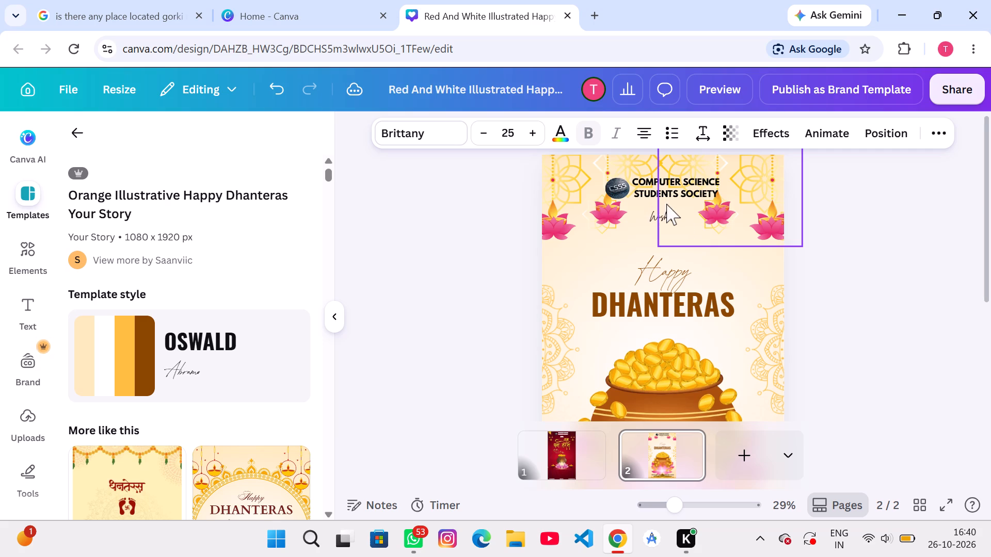
{"action": "key", "text": "Right"}
{"action": "key", "text": "Up"}
{"action": "key", "text": "Up"}
{"action": "key", "text": "Up"}
{"action": "key", "text": "Up"}
{"action": "key", "text": "Up"}
{"action": "key", "text": "Up"}
{"action": "key", "text": "Up"}
{"action": "key", "text": "Up"}
{"action": "key", "text": "Up"}
{"action": "key", "text": "Up"}
{"action": "key", "text": "Up"}
{"action": "key", "text": "Up"}
{"action": "key", "text": "Up"}
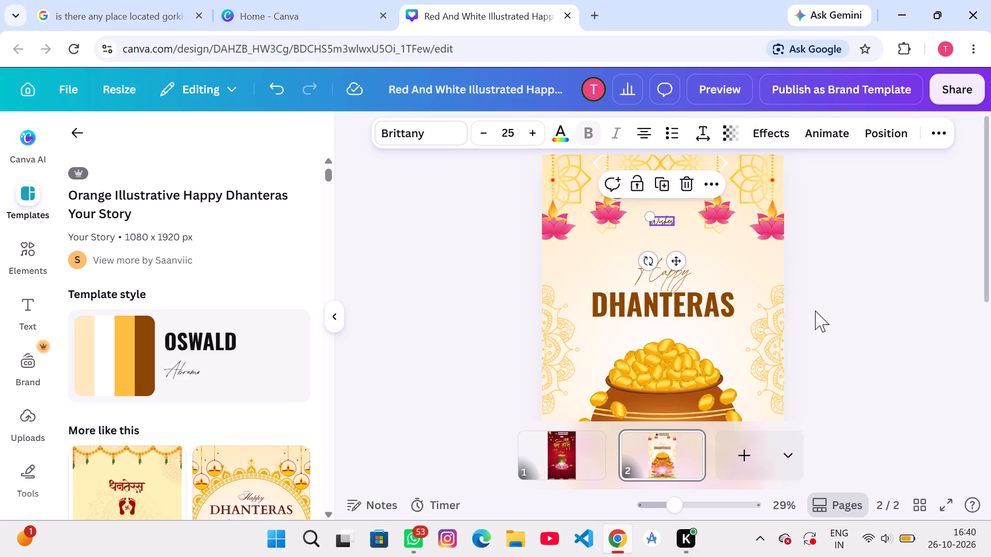
Examine page 2's overall layout with the "Wishes" text in place.
{"action": "left_click", "coordinate": [815, 310]}
{"action": "scroll", "coordinate": [815, 310], "scroll_direction": "down", "scroll_amount": 1}
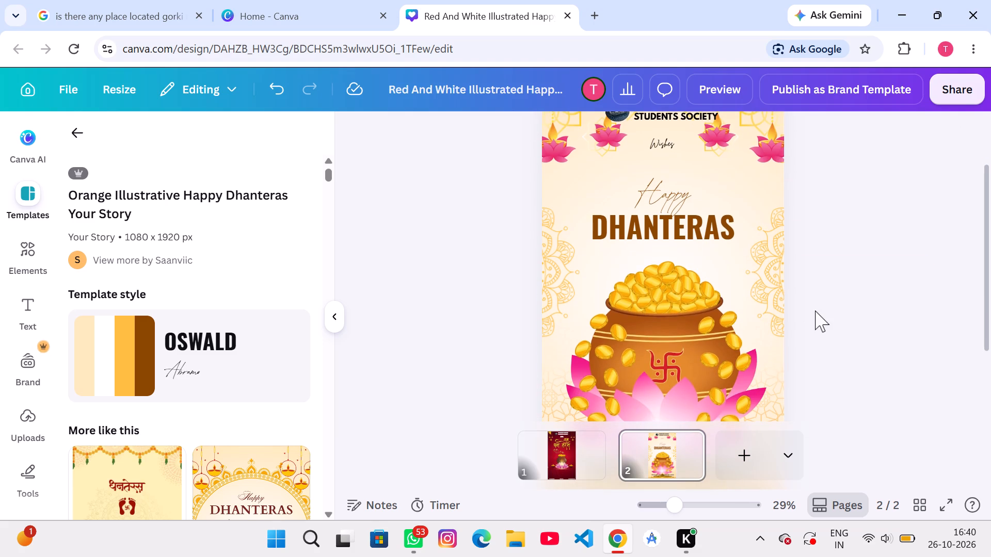
{"action": "scroll", "coordinate": [815, 310], "scroll_direction": "down", "scroll_amount": 1}
{"action": "left_click", "coordinate": [664, 145]}
{"action": "scroll", "coordinate": [664, 145], "scroll_direction": "up", "scroll_amount": 1}
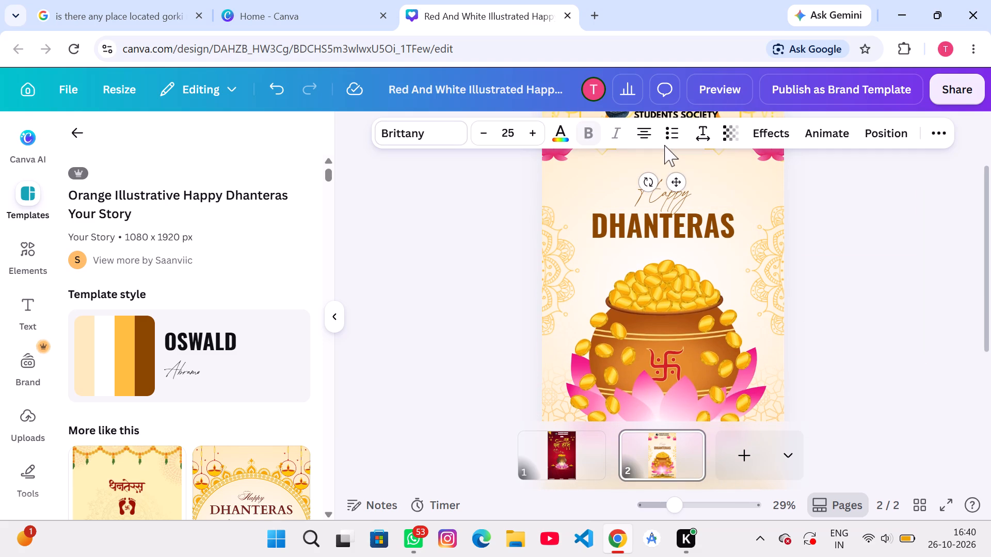
{"action": "scroll", "coordinate": [664, 145], "scroll_direction": "up", "scroll_amount": 1}
{"action": "left_click", "coordinate": [812, 286]}
{"action": "scroll", "coordinate": [812, 286], "scroll_direction": "up", "scroll_amount": 1}
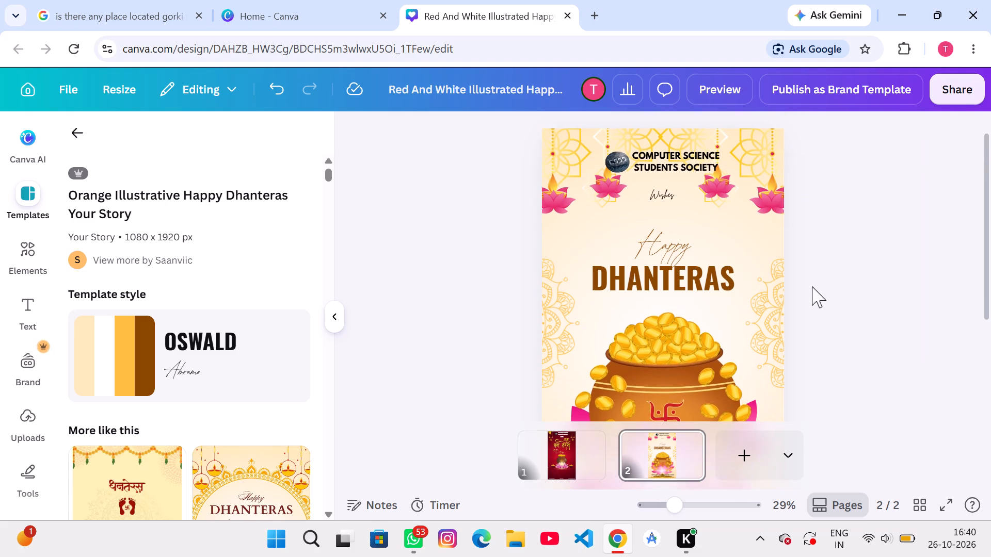
{"action": "scroll", "coordinate": [812, 286], "scroll_direction": "up", "scroll_amount": 1}
Enlarge page 2's "Happy" text to about size 175 and center it above DHANTERAS.
{"action": "left_click", "coordinate": [698, 245]}
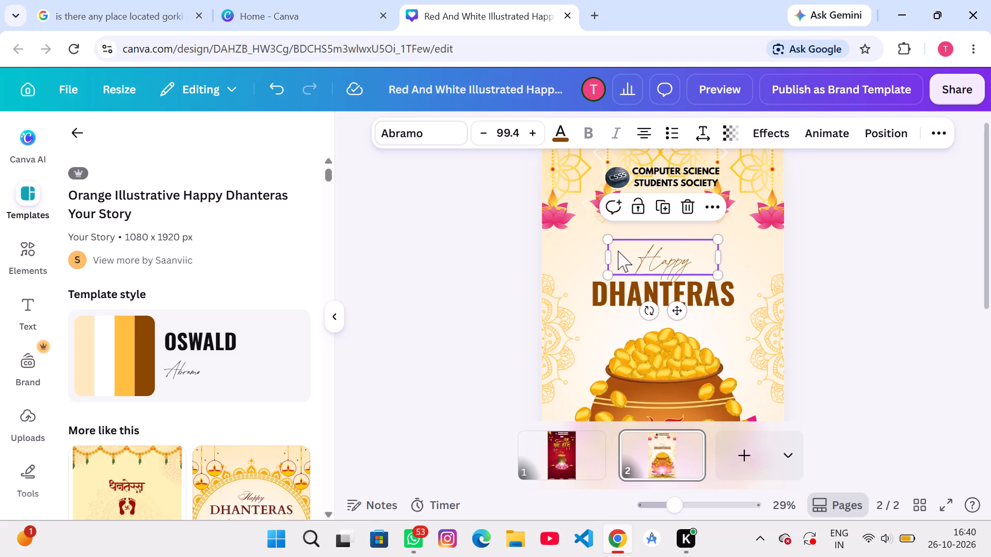
{"action": "left_click_drag", "start_coordinate": [608, 236], "coordinate": [583, 220]}
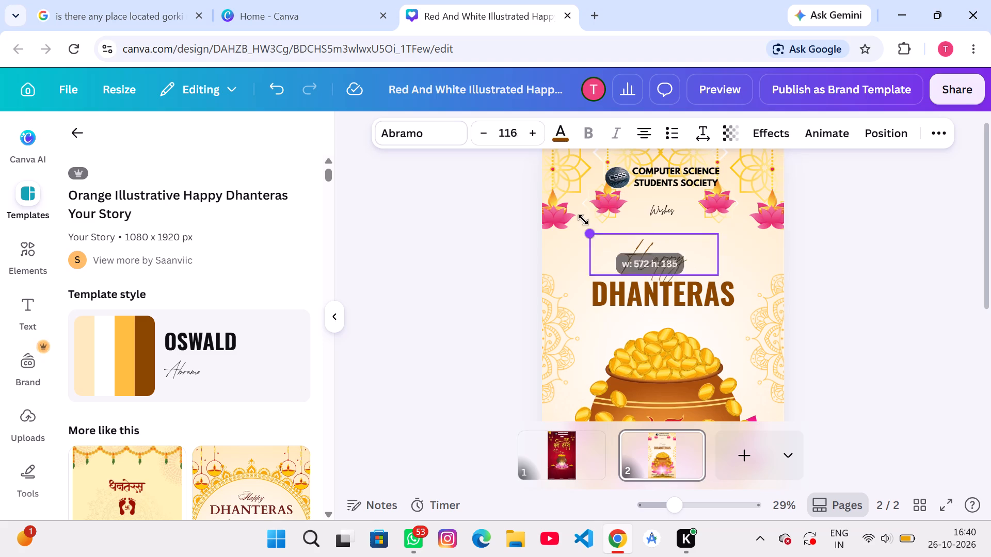
{"action": "left_click_drag", "start_coordinate": [583, 220], "coordinate": [535, 184]}
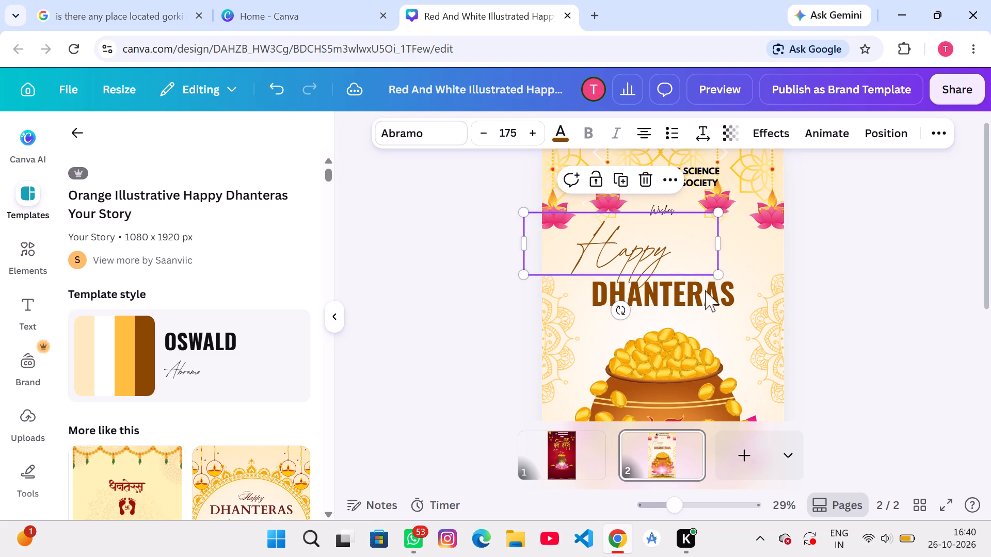
{"action": "left_click_drag", "start_coordinate": [673, 255], "coordinate": [715, 255]}
{"action": "left_click", "coordinate": [700, 288]}
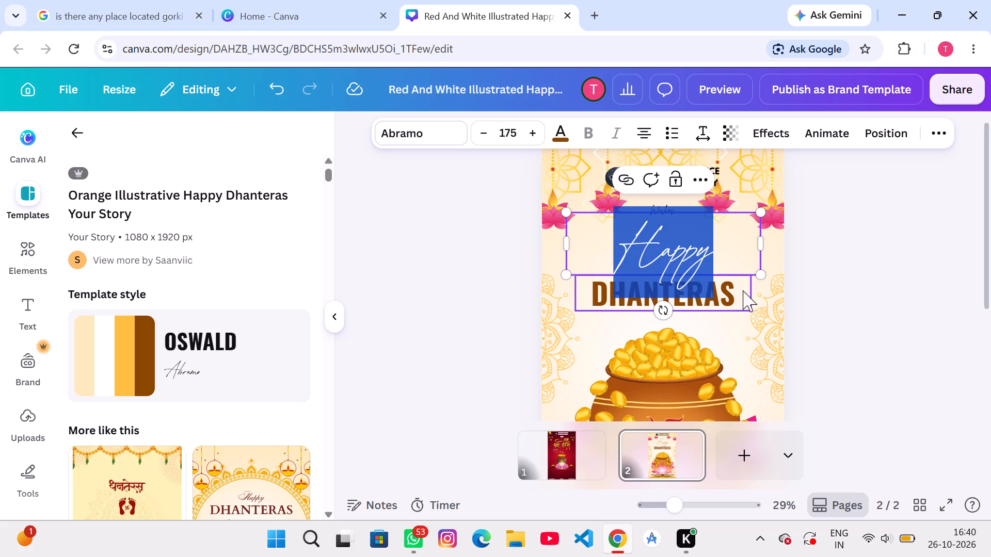
Enlarge page 2's DHANTERAS heading to about size 129 and shift it left toward the page center.
{"action": "left_click", "coordinate": [743, 290]}
{"action": "left_click_drag", "start_coordinate": [755, 312], "coordinate": [786, 332]}
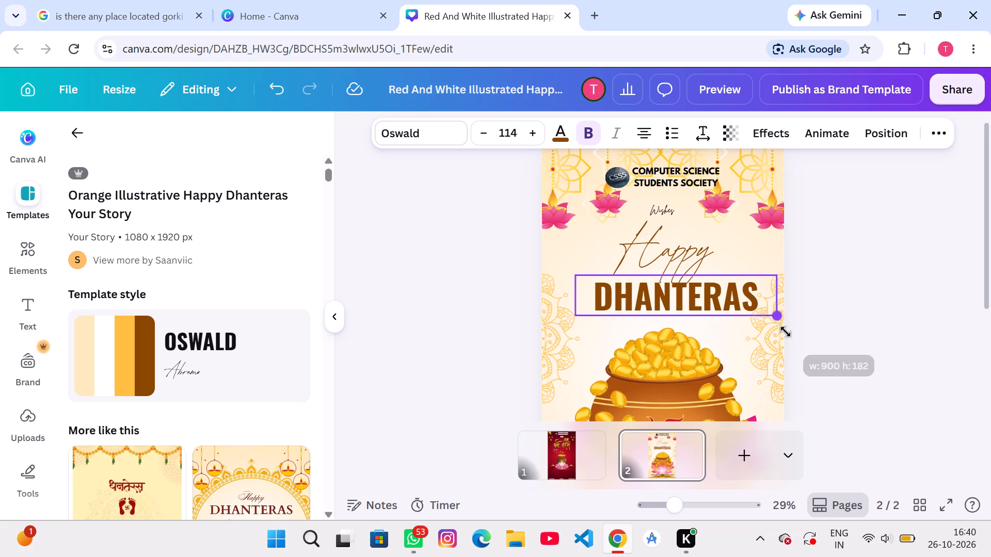
{"action": "left_click_drag", "start_coordinate": [786, 332], "coordinate": [800, 338]}
{"action": "left_click_drag", "start_coordinate": [676, 318], "coordinate": [659, 316]}
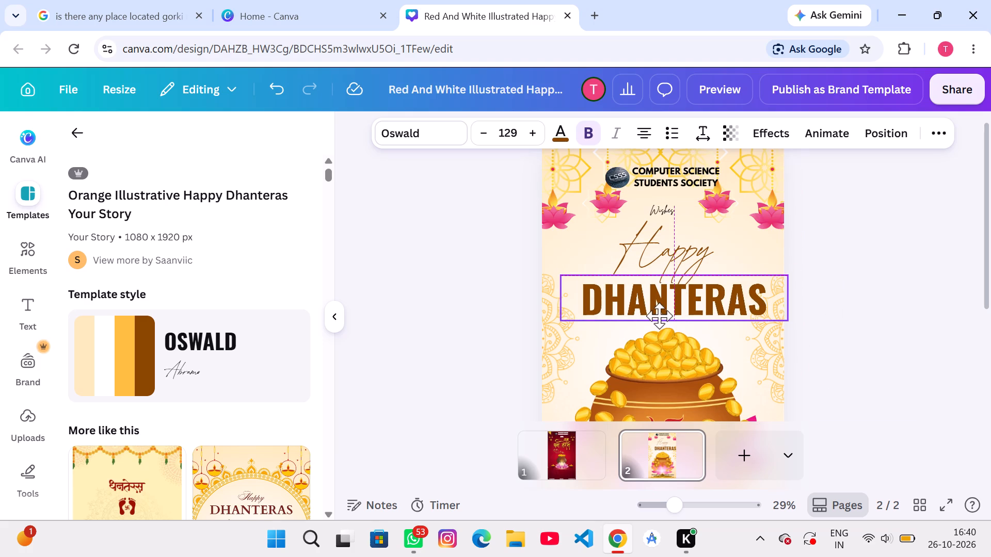
{"action": "left_click_drag", "start_coordinate": [659, 316], "coordinate": [656, 314]}
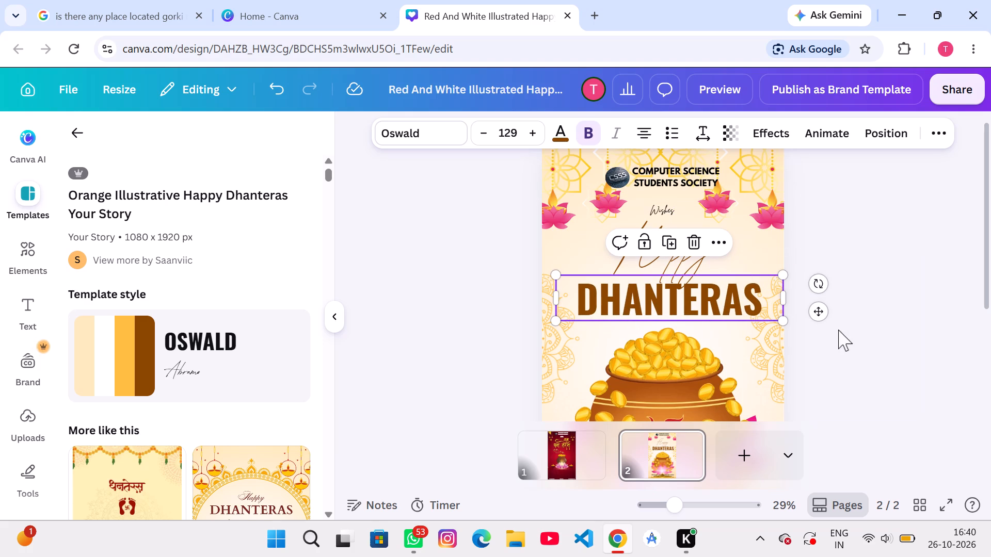
{"action": "left_click", "coordinate": [838, 330]}
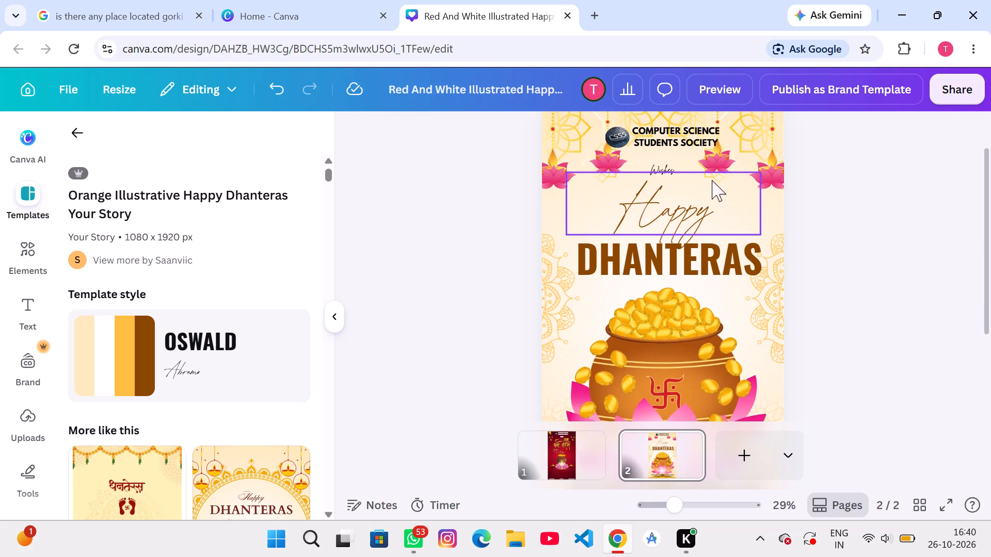
Increase page 2's "Wishes" text to size 28 and nudge it up, away from "Happy".
{"action": "left_click", "coordinate": [666, 165]}
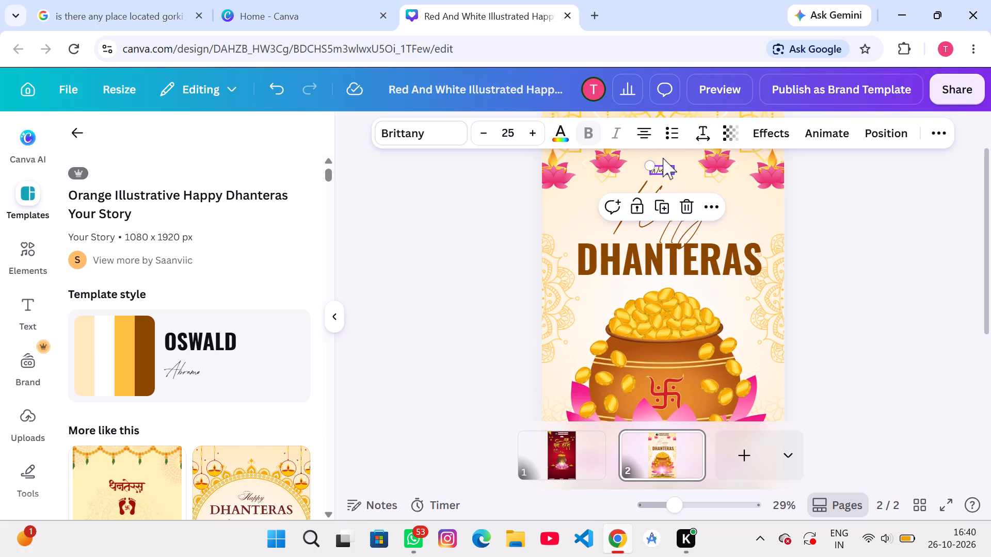
{"action": "triple_click", "coordinate": [533, 134]}
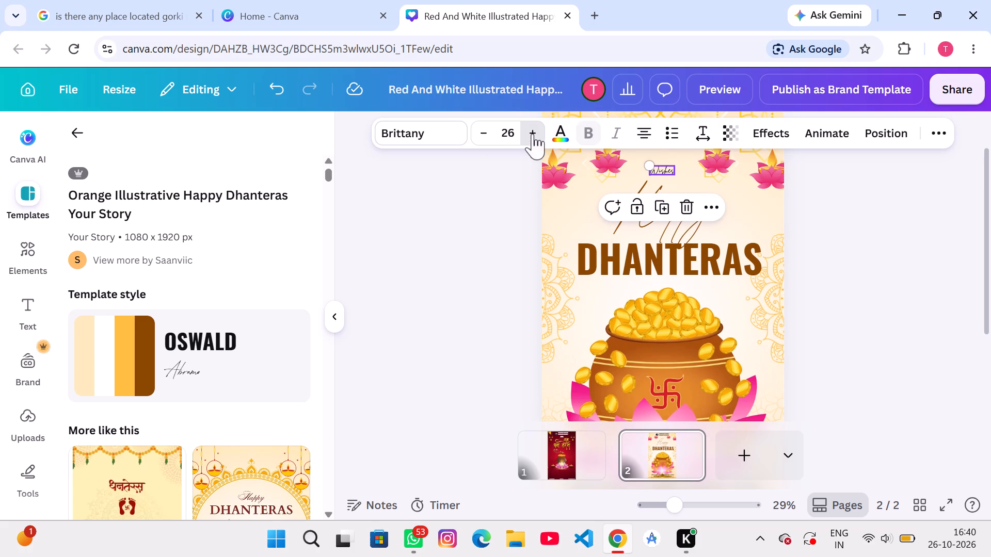
{"action": "key", "text": "Up"}
{"action": "key", "text": "Up"}
{"action": "key", "text": "Up"}
{"action": "key", "text": "Up"}
{"action": "key", "text": "Up"}
{"action": "key", "text": "Up"}
{"action": "key", "text": "Up"}
{"action": "key", "text": "Up"}
{"action": "key", "text": "Up"}
{"action": "key", "text": "Up"}
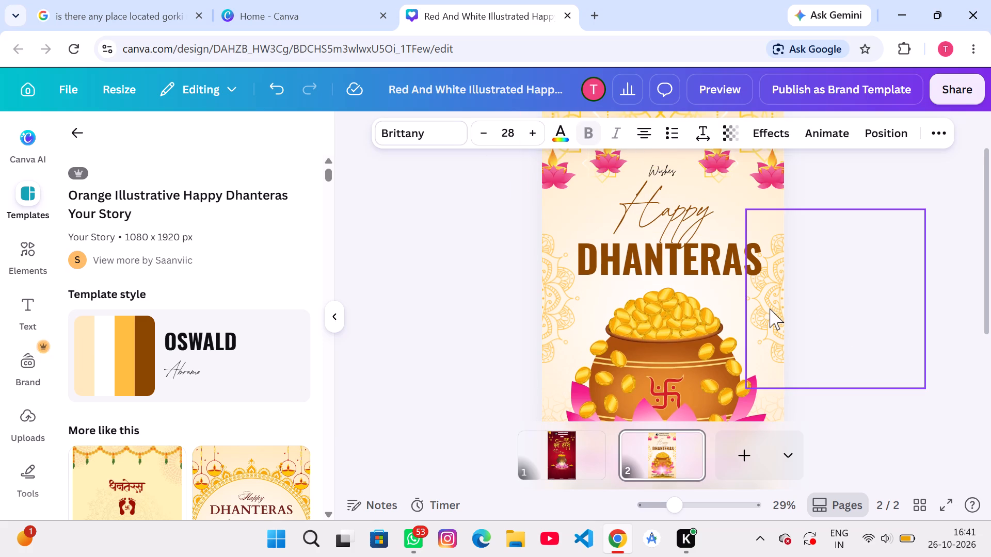
Nudge page 2's "Wishes" text up slightly.
{"action": "key", "text": "Up"}
{"action": "left_click", "coordinate": [885, 341]}
Nudge page 2's DHANTERAS heading slightly left to center it on the page.
{"action": "scroll", "coordinate": [885, 341], "scroll_direction": "down", "scroll_amount": 1}
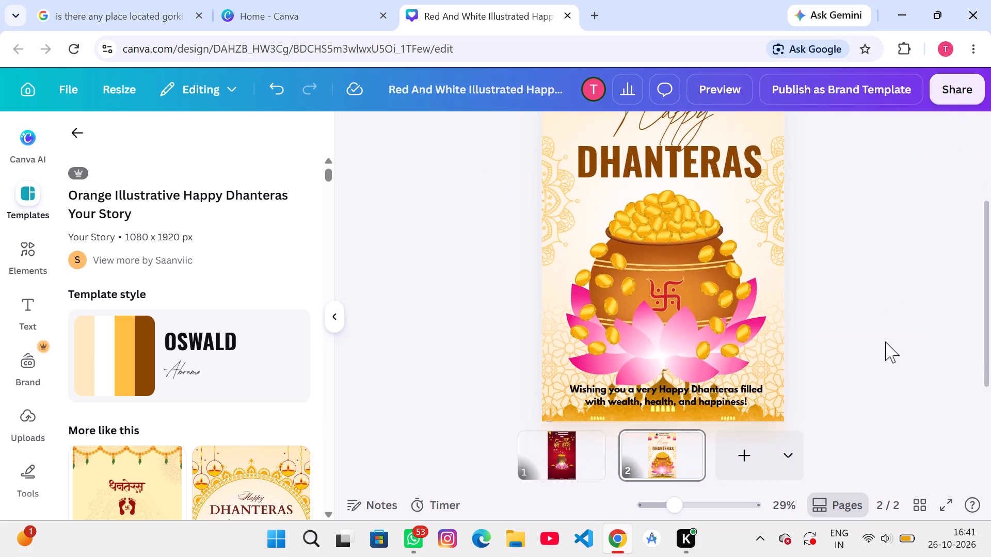
{"action": "scroll", "coordinate": [885, 341], "scroll_direction": "down", "scroll_amount": 1}
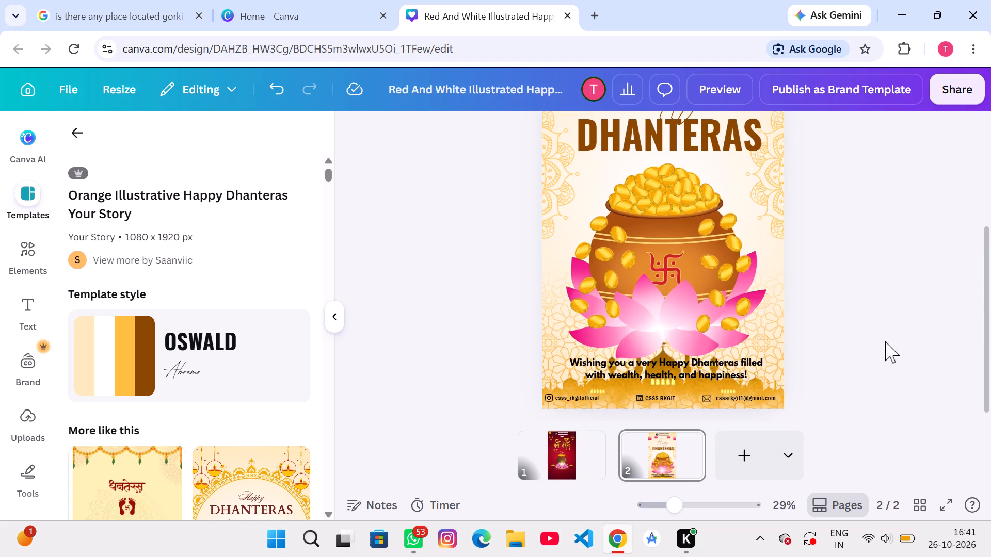
{"action": "scroll", "coordinate": [885, 341], "scroll_direction": "down", "scroll_amount": 1}
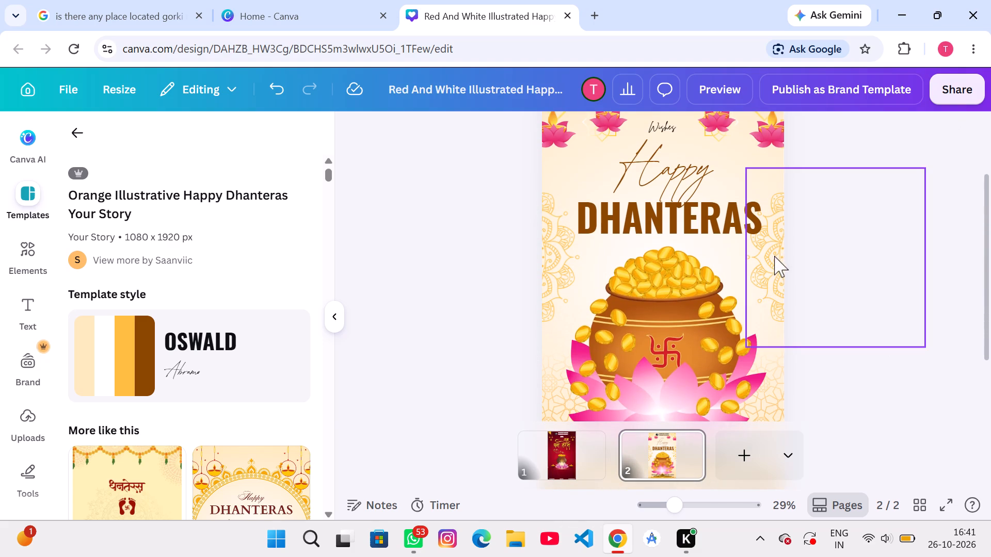
{"action": "left_click", "coordinate": [725, 212]}
{"action": "key", "text": "Left"}
{"action": "key", "text": "Left"}
{"action": "key", "text": "Left"}
{"action": "key", "text": "Left"}
{"action": "key", "text": "Left"}
{"action": "key", "text": "Left"}
{"action": "key", "text": "Left"}
{"action": "key", "text": "Left"}
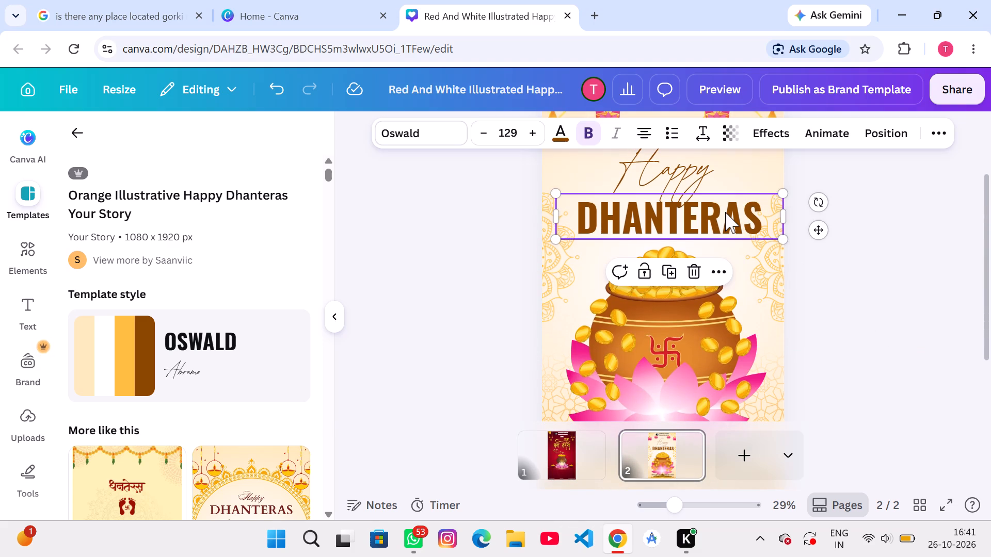
{"action": "key", "text": "Left"}
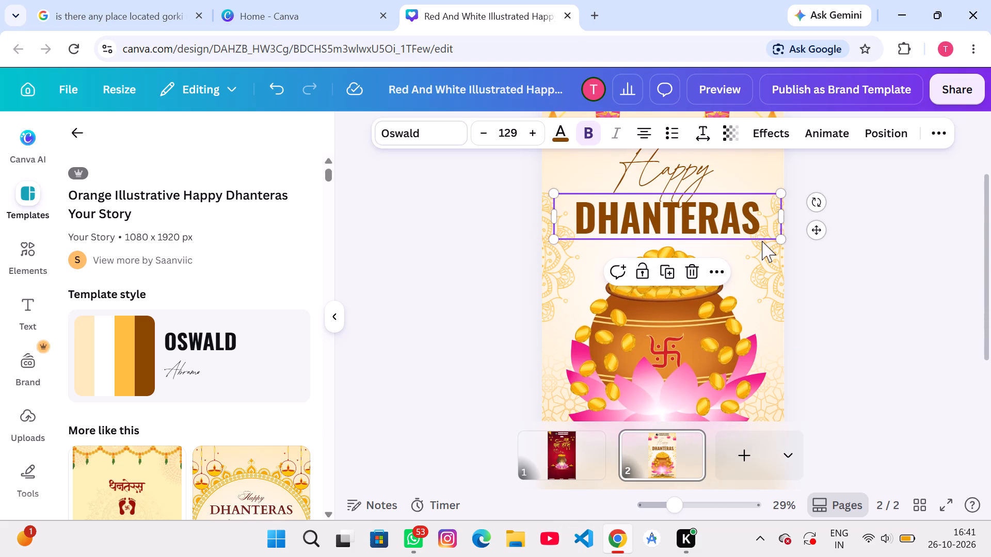
{"action": "left_click", "coordinate": [762, 241]}
Apply the Rotate animation to the mandala ornament on the right edge of page 2's design.
{"action": "left_click", "coordinate": [777, 266]}
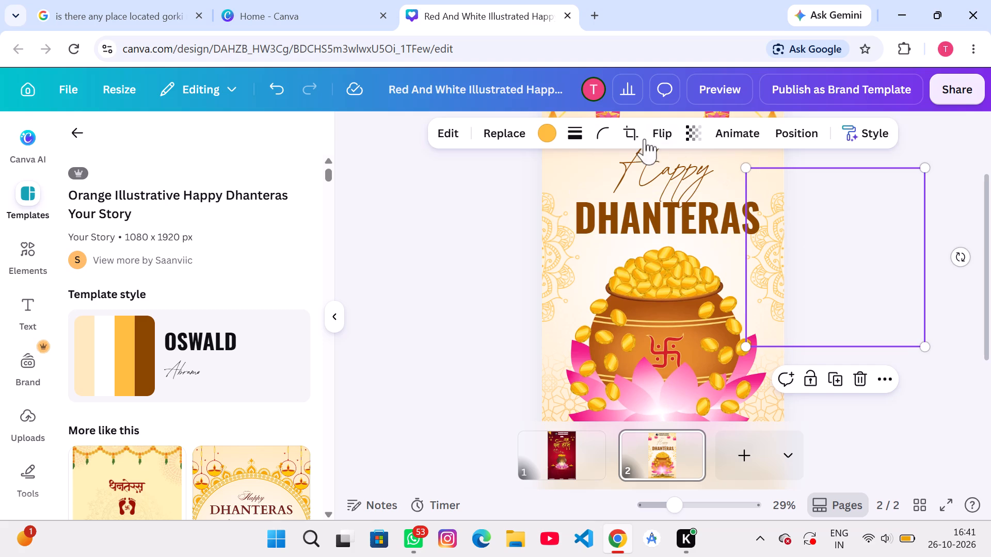
{"action": "left_click", "coordinate": [740, 134]}
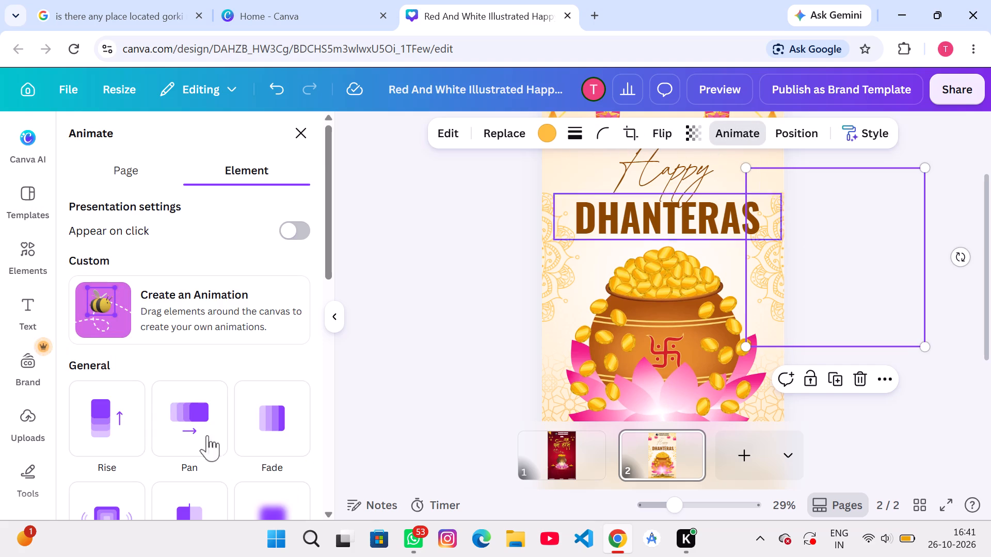
{"action": "scroll", "coordinate": [142, 390], "scroll_direction": "down", "scroll_amount": 3}
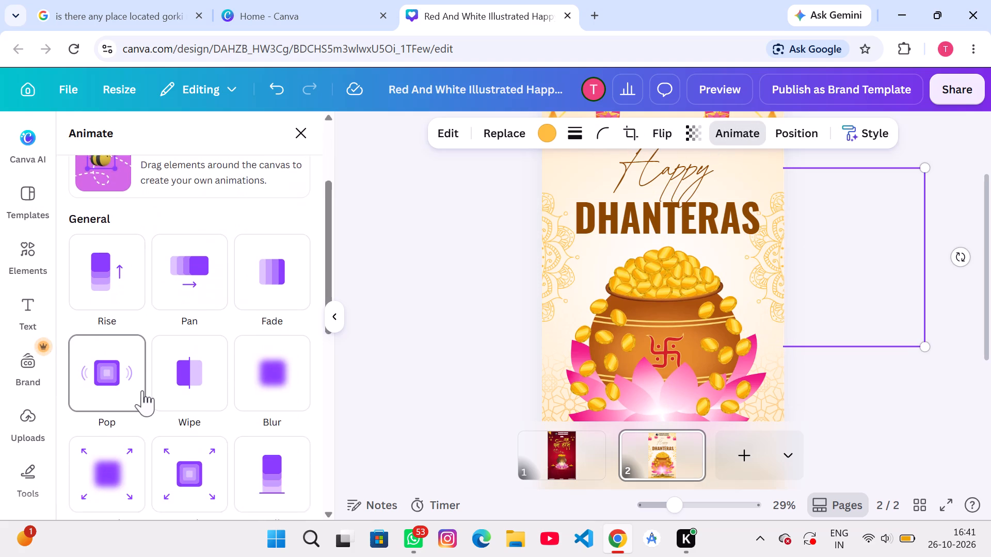
{"action": "scroll", "coordinate": [142, 390], "scroll_direction": "down", "scroll_amount": 2}
{"action": "scroll", "coordinate": [205, 439], "scroll_direction": "down", "scroll_amount": 1}
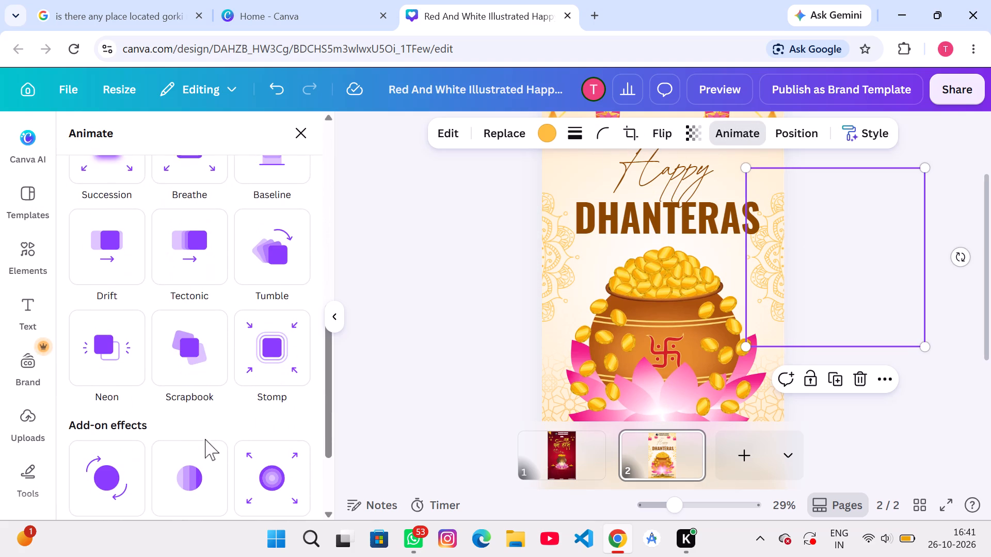
{"action": "scroll", "coordinate": [205, 439], "scroll_direction": "down", "scroll_amount": 2}
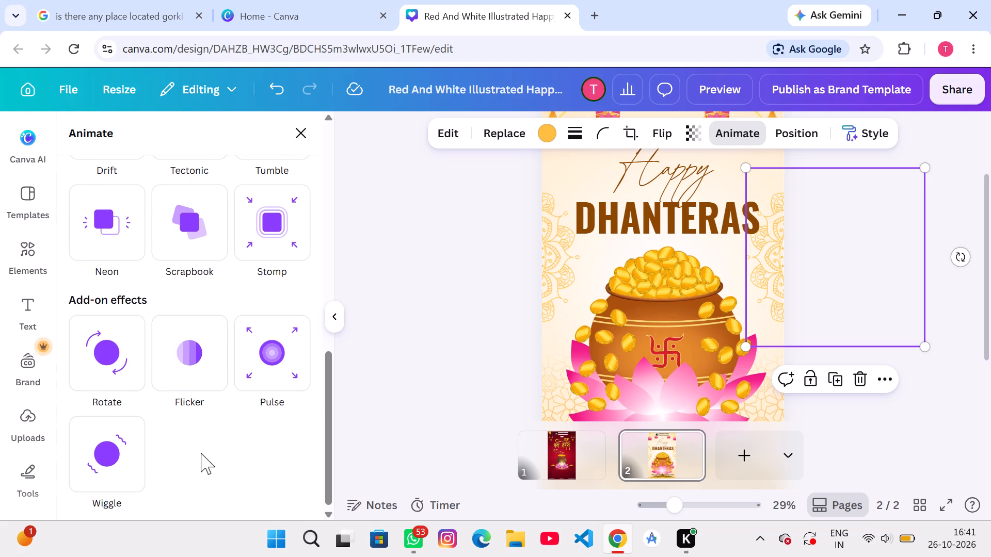
{"action": "left_click", "coordinate": [115, 367]}
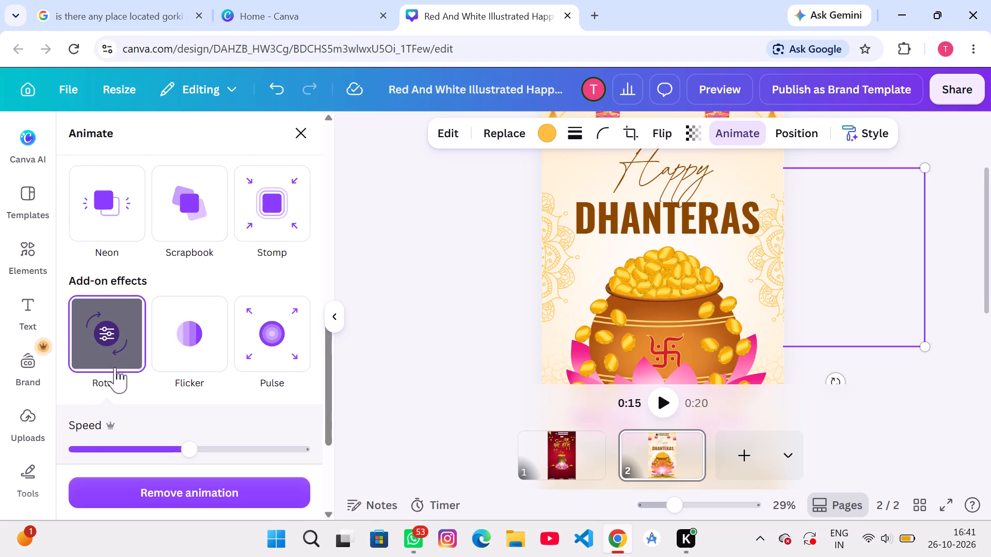
Apply the Rotate animation to the matching mandala ornament on the left edge of page 2's design.
{"action": "left_click", "coordinate": [563, 250]}
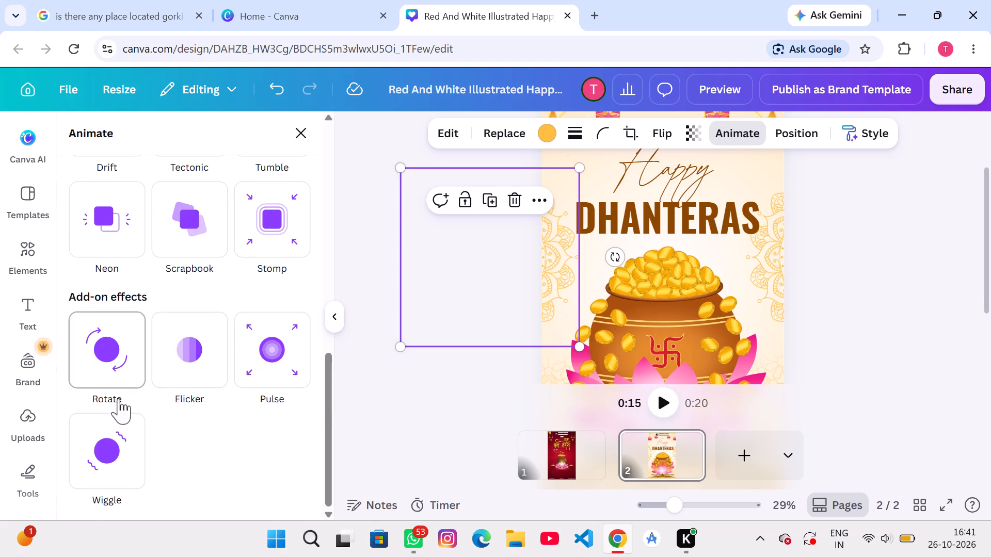
{"action": "left_click", "coordinate": [113, 373]}
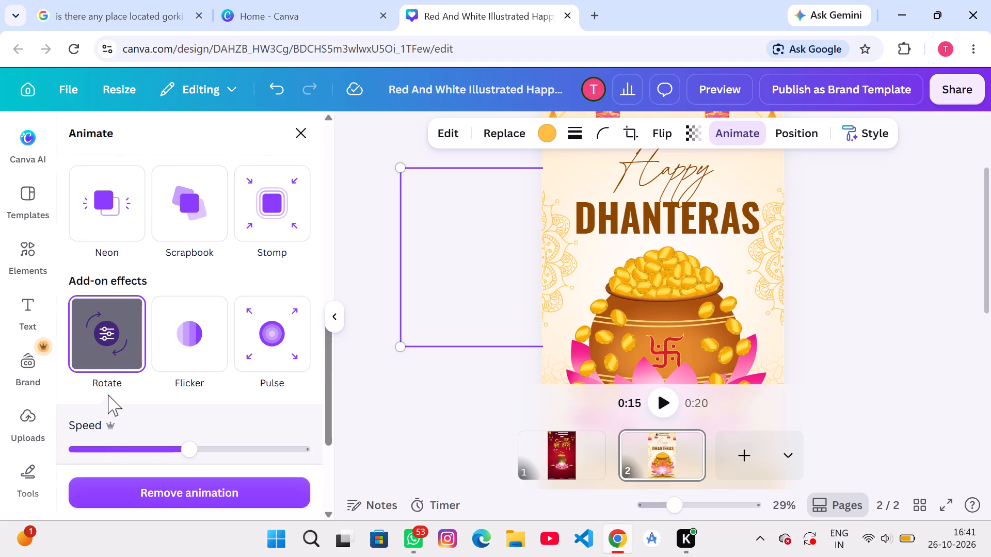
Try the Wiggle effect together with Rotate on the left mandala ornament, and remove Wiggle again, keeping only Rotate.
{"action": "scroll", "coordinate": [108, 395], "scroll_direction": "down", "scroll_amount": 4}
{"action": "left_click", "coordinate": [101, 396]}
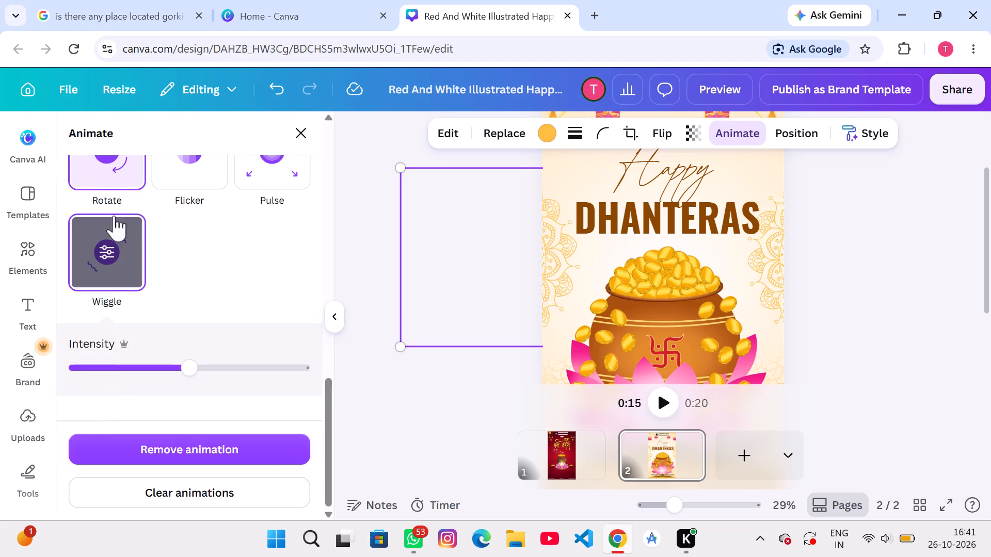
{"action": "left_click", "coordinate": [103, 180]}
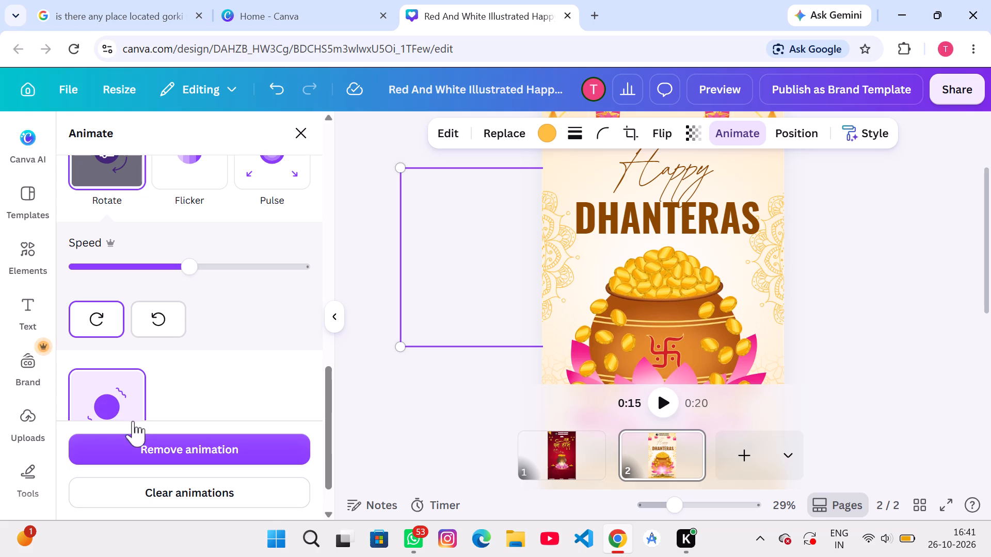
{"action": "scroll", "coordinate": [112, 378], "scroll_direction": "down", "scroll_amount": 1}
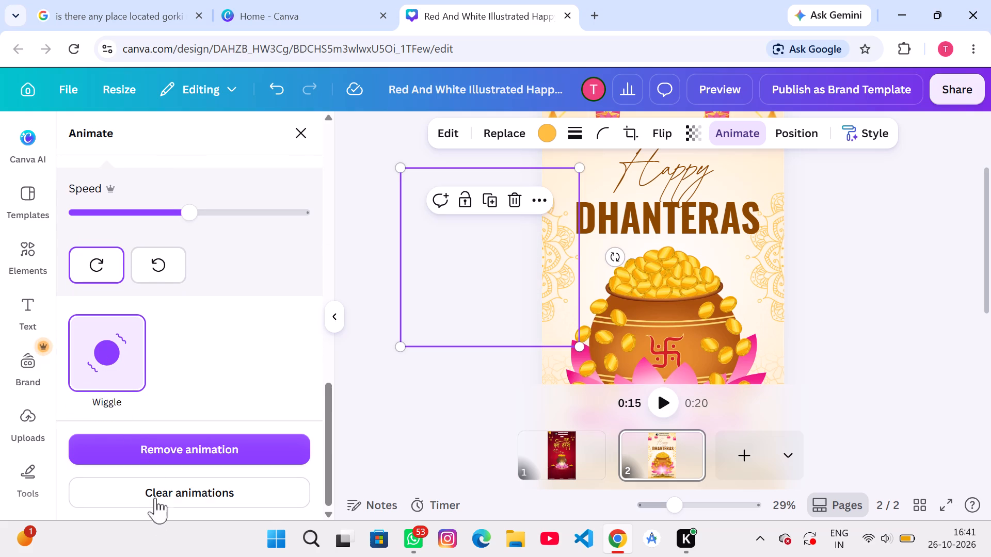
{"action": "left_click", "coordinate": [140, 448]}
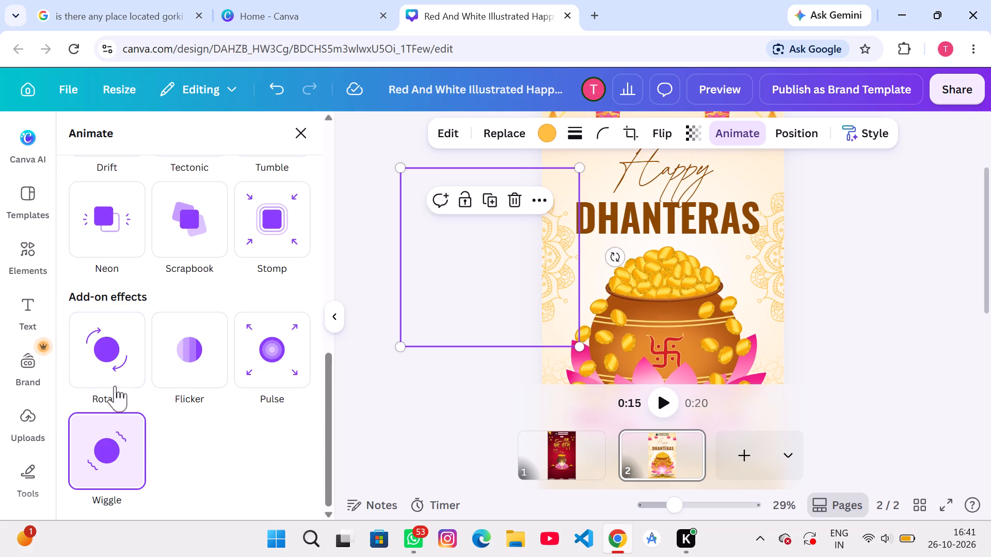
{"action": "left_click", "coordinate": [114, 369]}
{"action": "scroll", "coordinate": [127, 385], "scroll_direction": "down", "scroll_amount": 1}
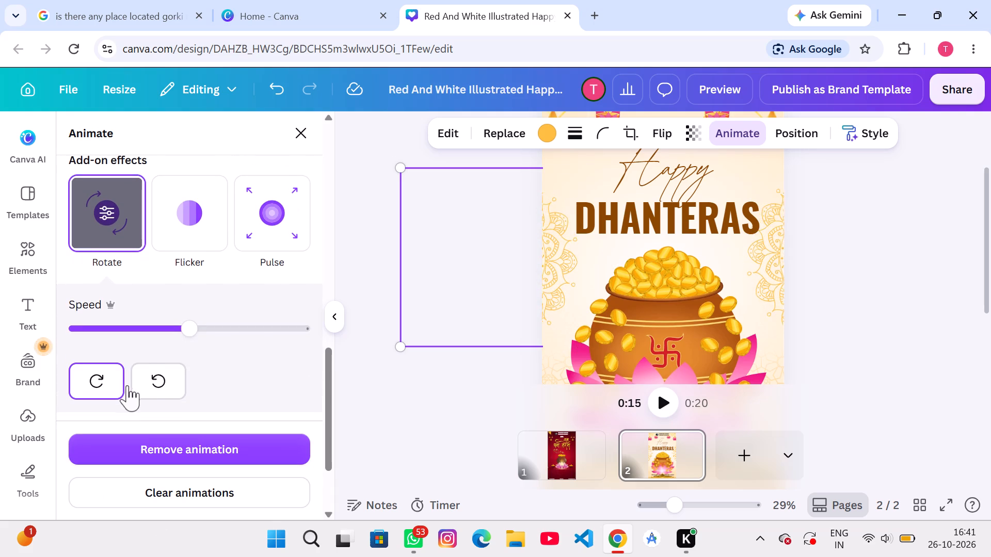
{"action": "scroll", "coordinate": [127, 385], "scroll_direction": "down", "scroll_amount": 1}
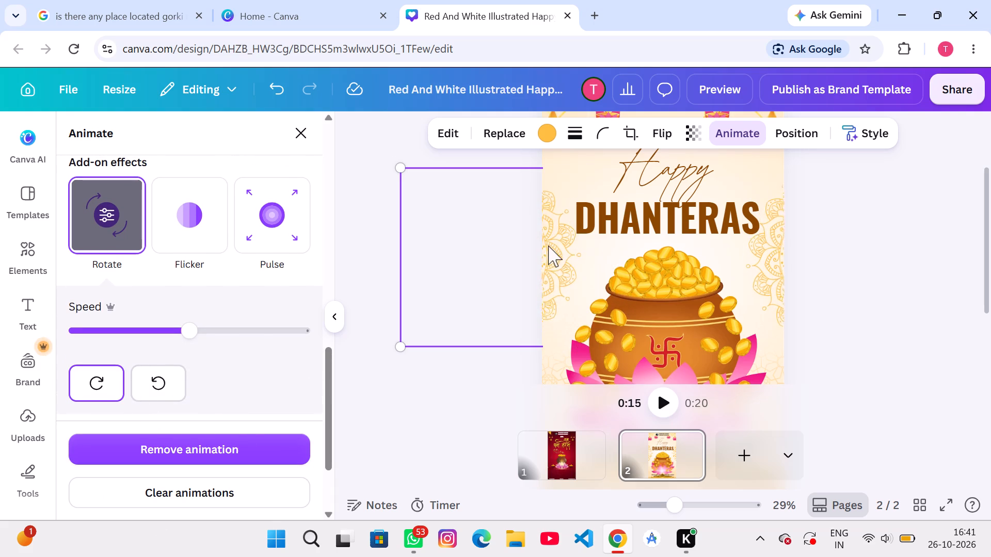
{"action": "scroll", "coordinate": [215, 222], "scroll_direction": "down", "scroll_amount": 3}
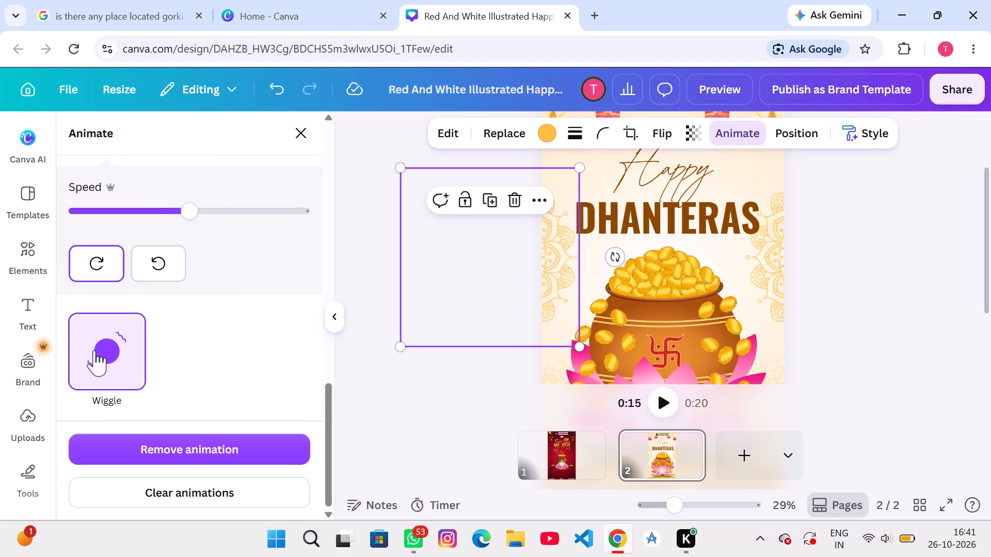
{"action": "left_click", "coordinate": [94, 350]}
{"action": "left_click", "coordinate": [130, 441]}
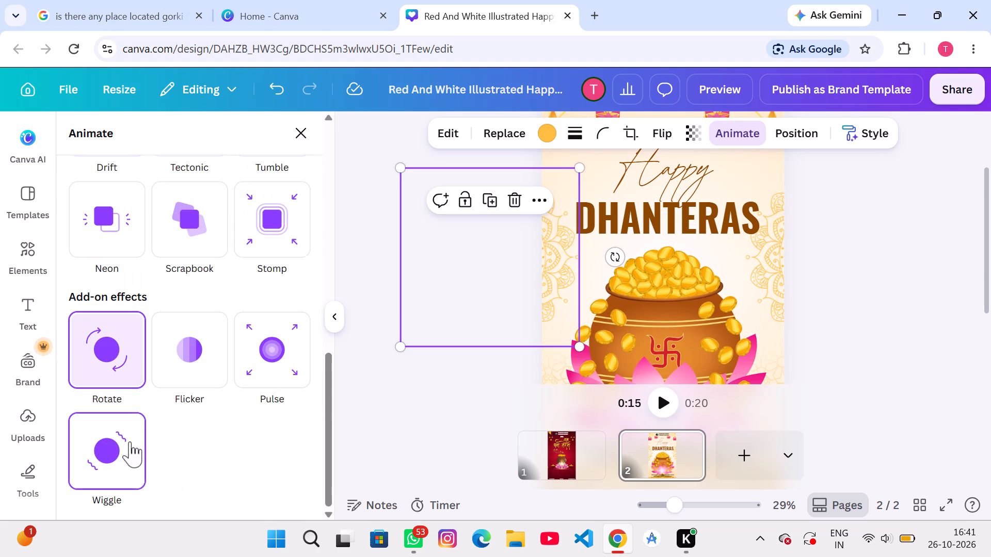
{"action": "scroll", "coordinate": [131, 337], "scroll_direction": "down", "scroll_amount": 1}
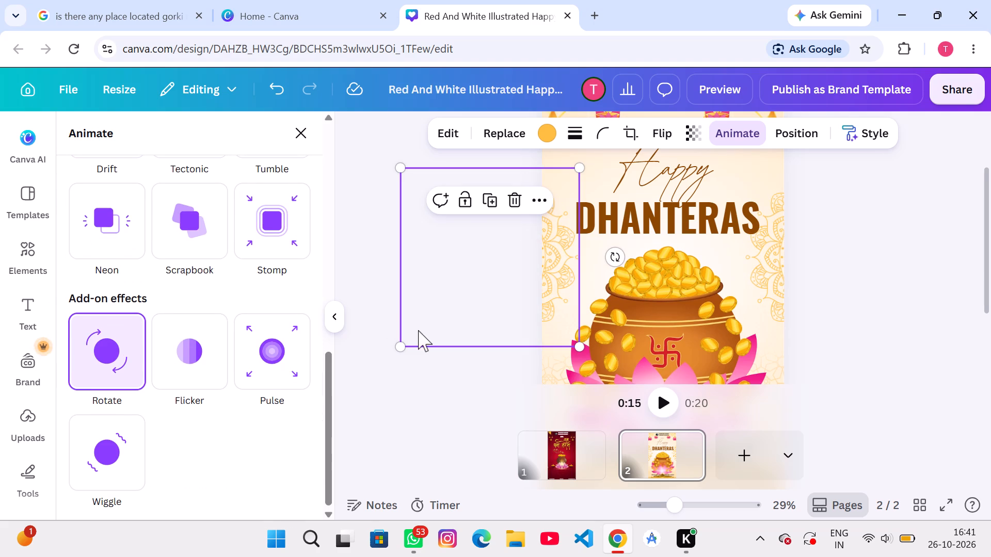
Play page 2 to preview the mandala animations.
{"action": "left_click", "coordinate": [814, 233]}
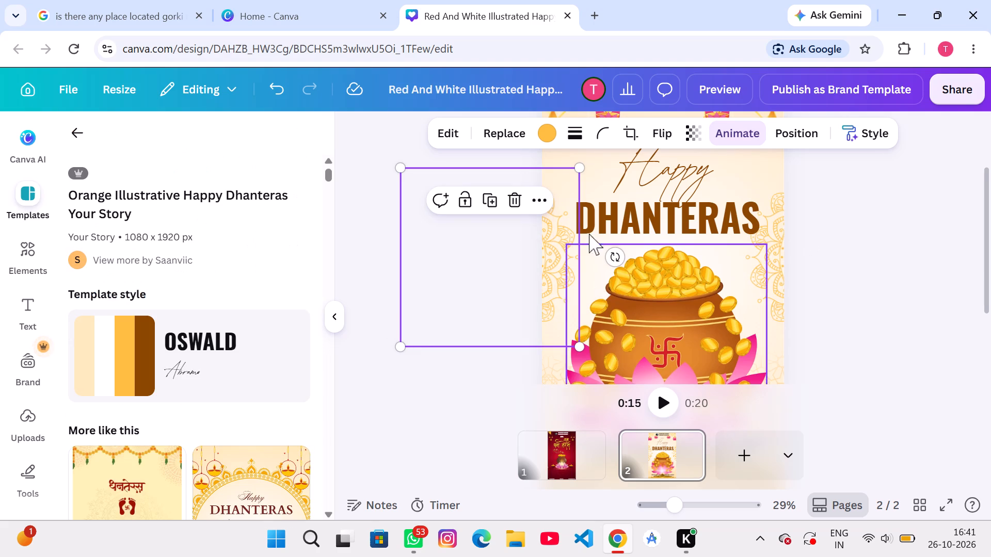
{"action": "left_click", "coordinate": [670, 400]}
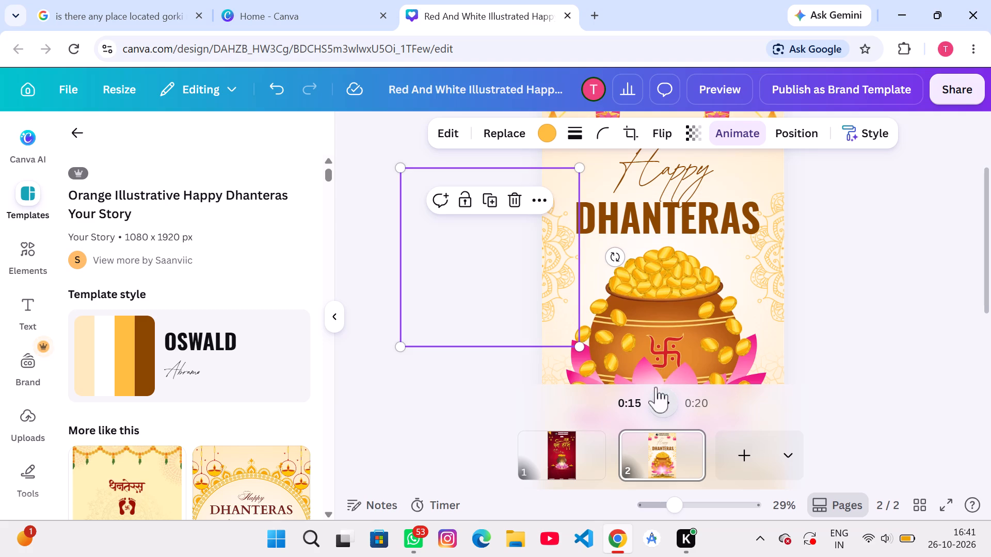
{"action": "left_click", "coordinate": [893, 326]}
Apply the Rise animation to the right and left hanging lotus decorations at the top of page 2's design.
{"action": "scroll", "coordinate": [871, 281], "scroll_direction": "up", "scroll_amount": 1}
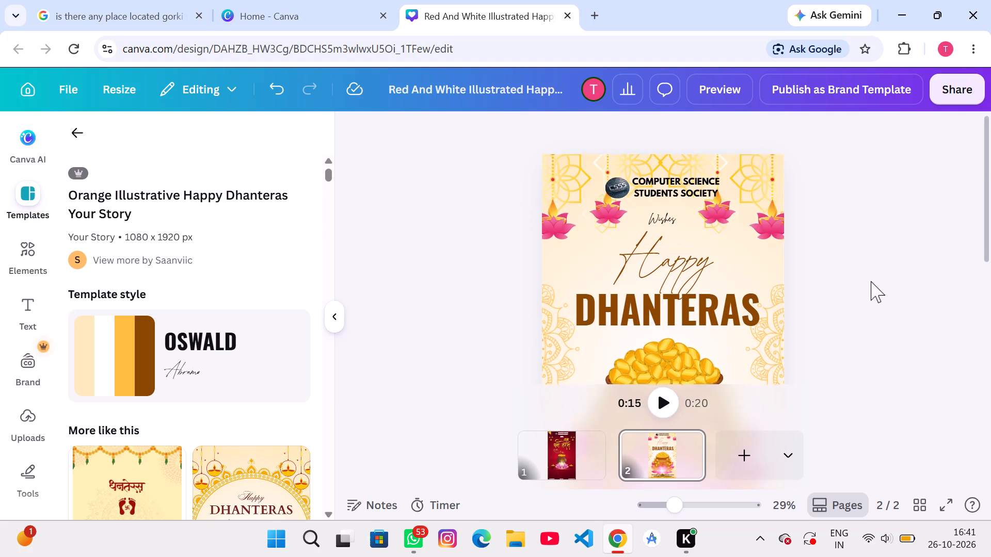
{"action": "scroll", "coordinate": [871, 281], "scroll_direction": "up", "scroll_amount": 1}
{"action": "left_click", "coordinate": [745, 178]}
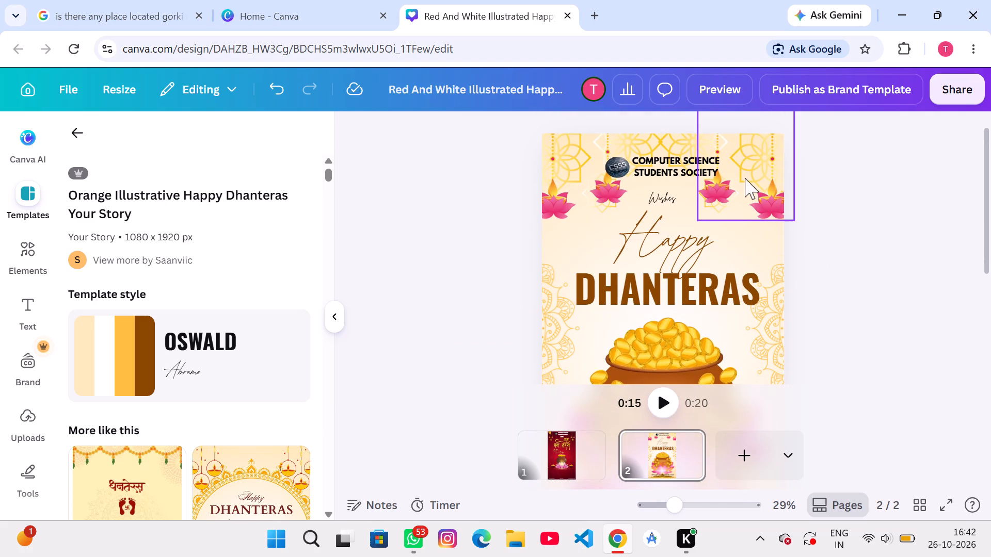
{"action": "left_click", "coordinate": [742, 129]}
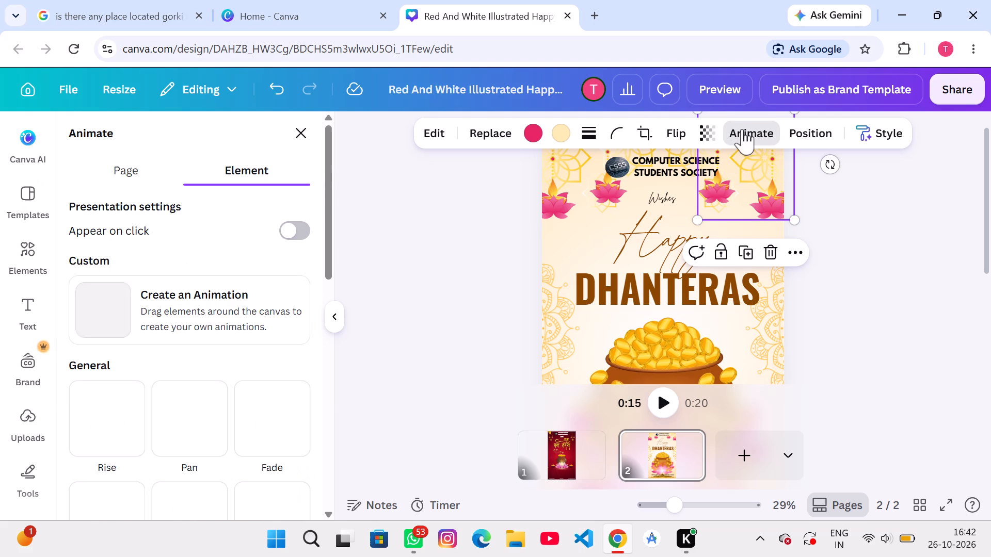
{"action": "left_click", "coordinate": [97, 441]}
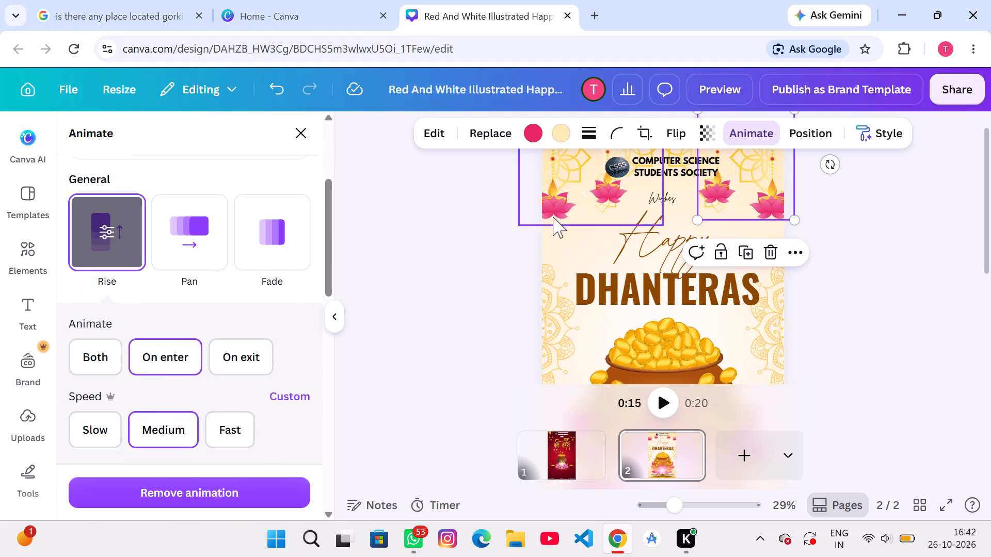
{"action": "left_click", "coordinate": [560, 205]}
{"action": "left_click", "coordinate": [124, 260]}
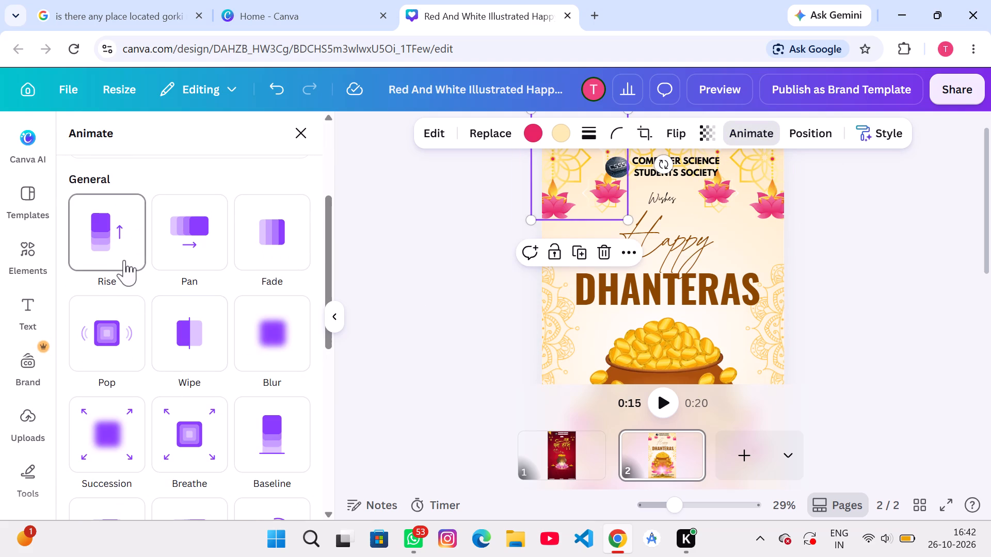
{"action": "left_click", "coordinate": [868, 288]}
Copy page 2's "Wishing you a very Happy Dhanteras filled with wealth, health, and happiness!" text.
{"action": "scroll", "coordinate": [868, 288], "scroll_direction": "down", "scroll_amount": 3}
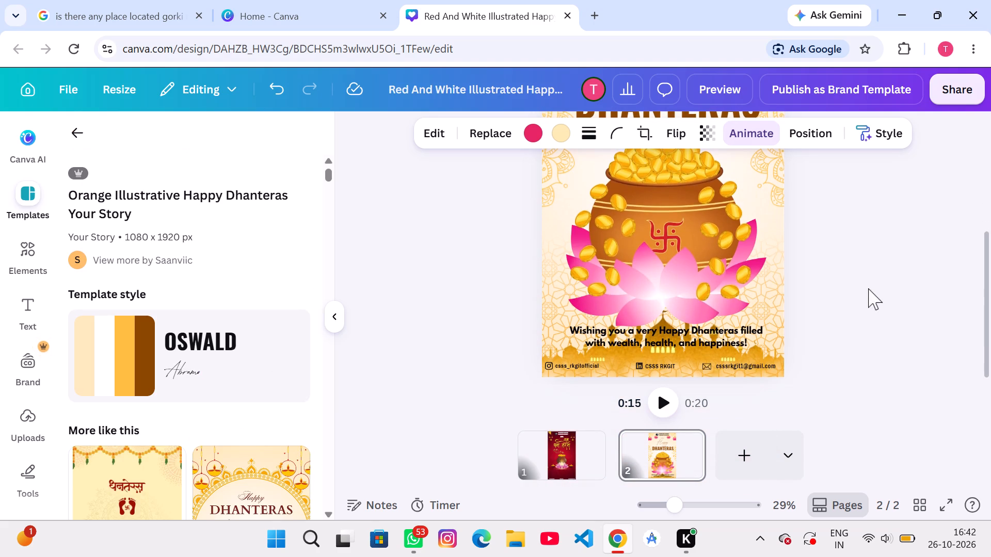
{"action": "scroll", "coordinate": [868, 288], "scroll_direction": "down", "scroll_amount": 1}
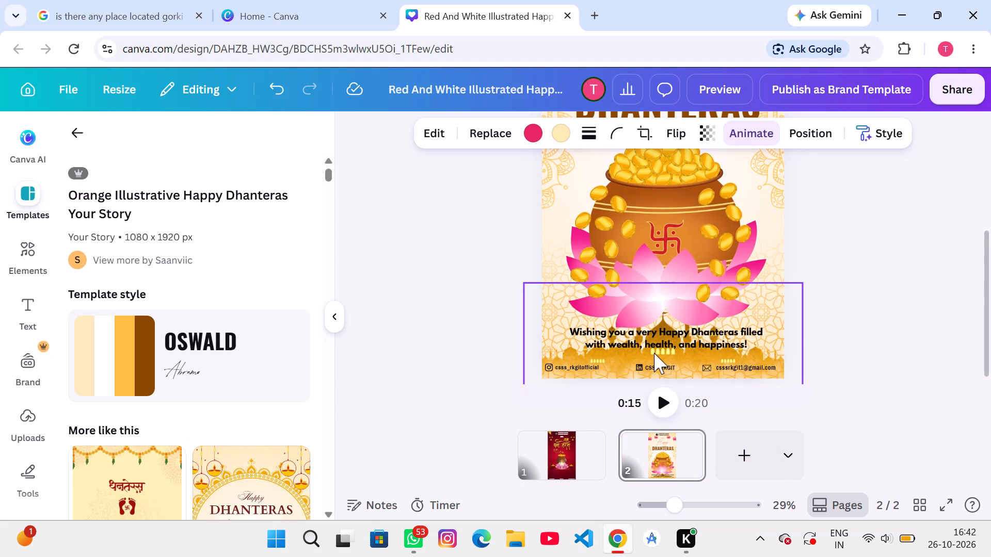
{"action": "left_click", "coordinate": [650, 336]}
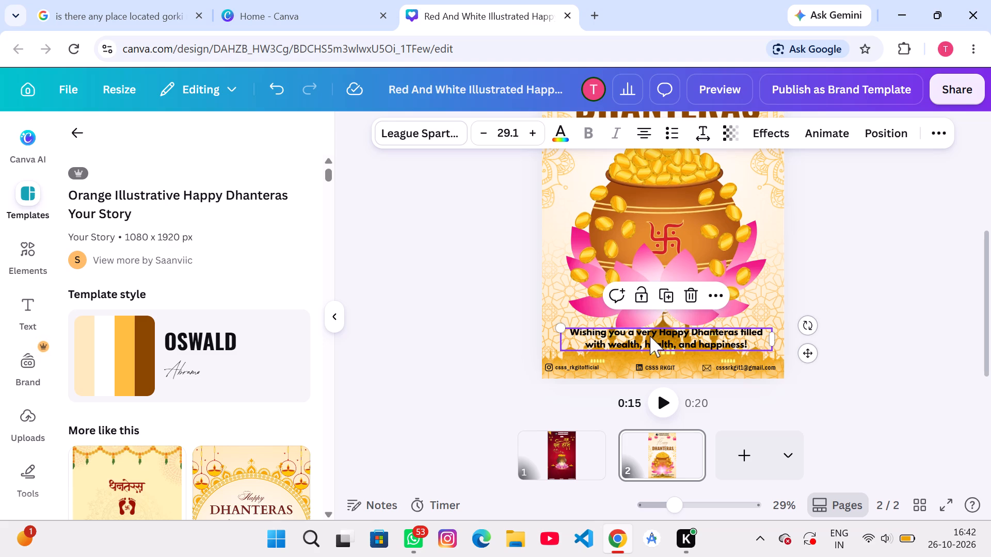
{"action": "key", "text": "ctrl+c"}
{"action": "left_click", "coordinate": [877, 253]}
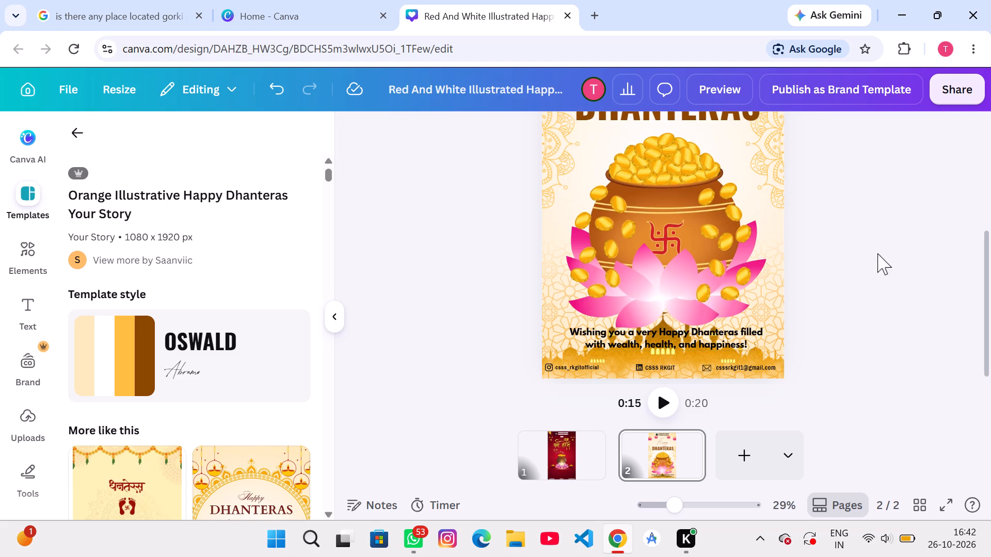
{"action": "scroll", "coordinate": [877, 253], "scroll_direction": "up", "scroll_amount": 3}
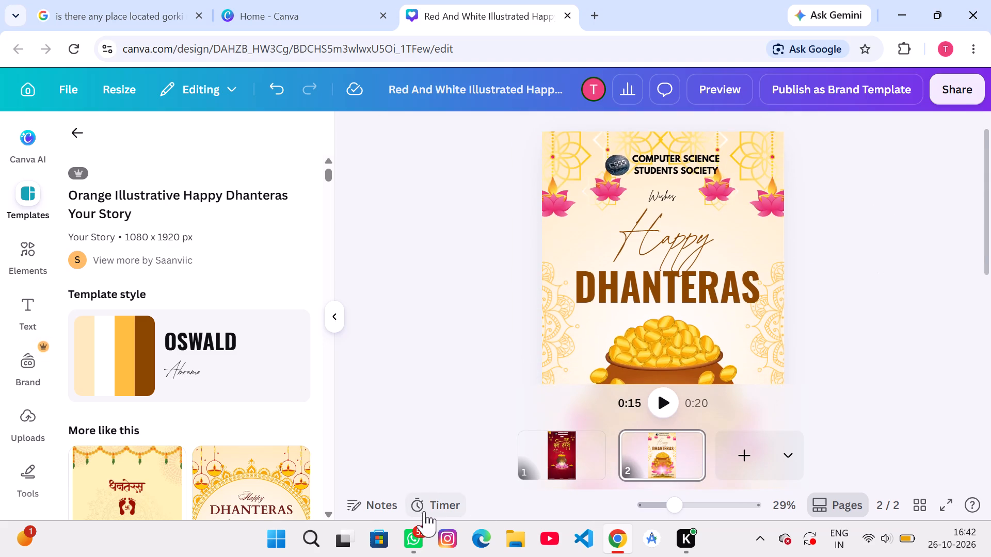
Paste the copied "Wishing you a very Happy Dhanteras…" text onto page 1, between the lotus and the contact footer.
{"action": "left_click", "coordinate": [587, 464]}
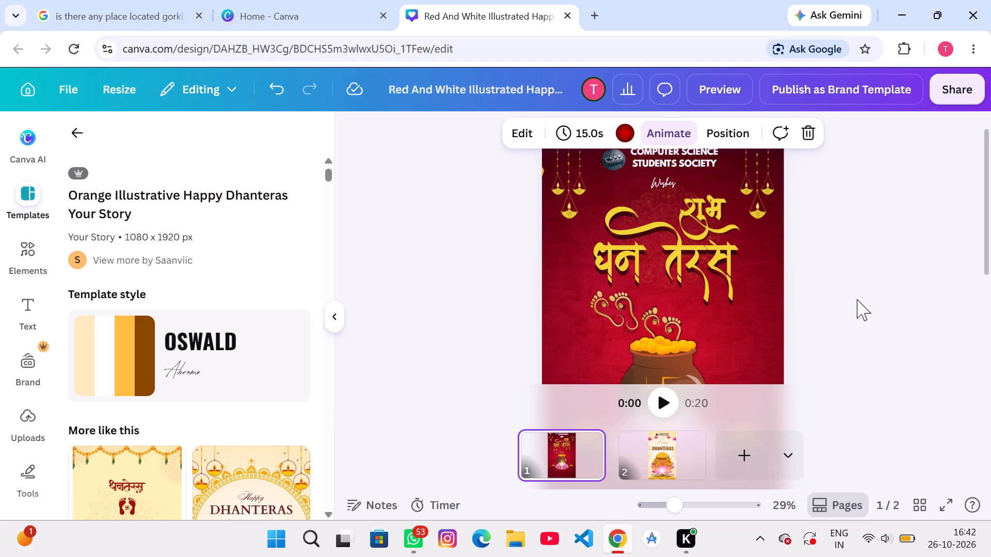
{"action": "left_click", "coordinate": [857, 299]}
{"action": "scroll", "coordinate": [857, 299], "scroll_direction": "down", "scroll_amount": 4}
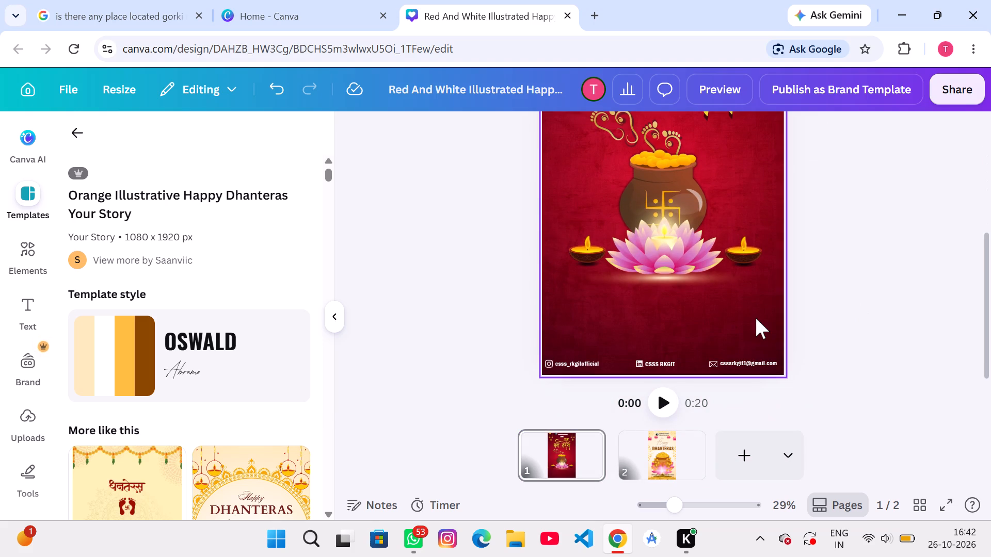
{"action": "left_click", "coordinate": [755, 317]}
{"action": "key", "text": "ctrl+v"}
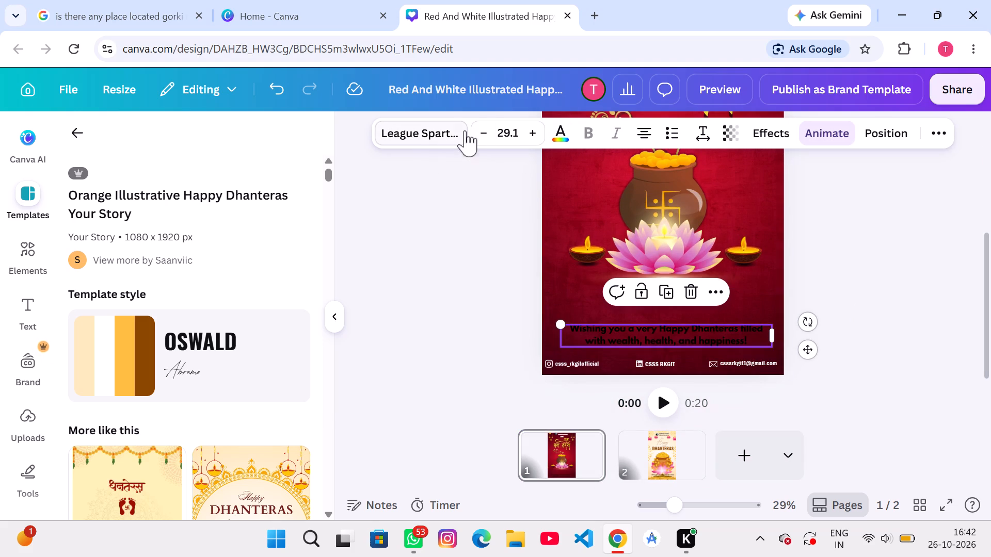
Recolour the pasted greeting text on page 1 with the design's off-white colour.
{"action": "left_click", "coordinate": [561, 138]}
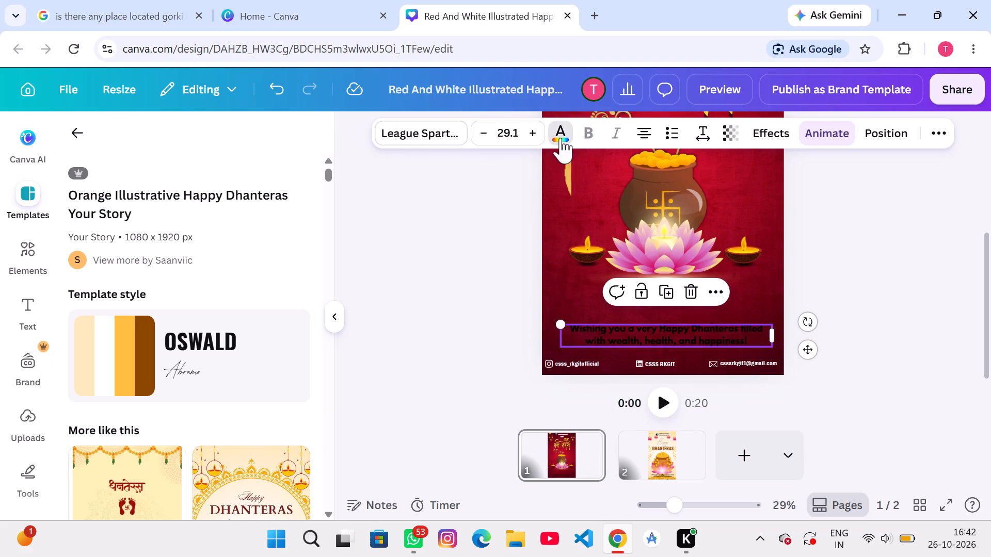
{"action": "left_click", "coordinate": [148, 337]}
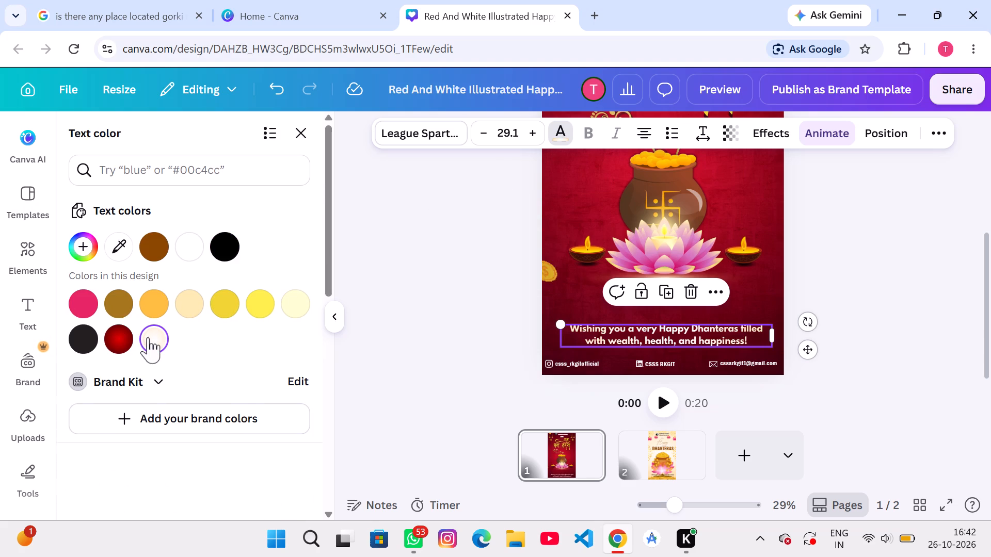
{"action": "left_click", "coordinate": [847, 266]}
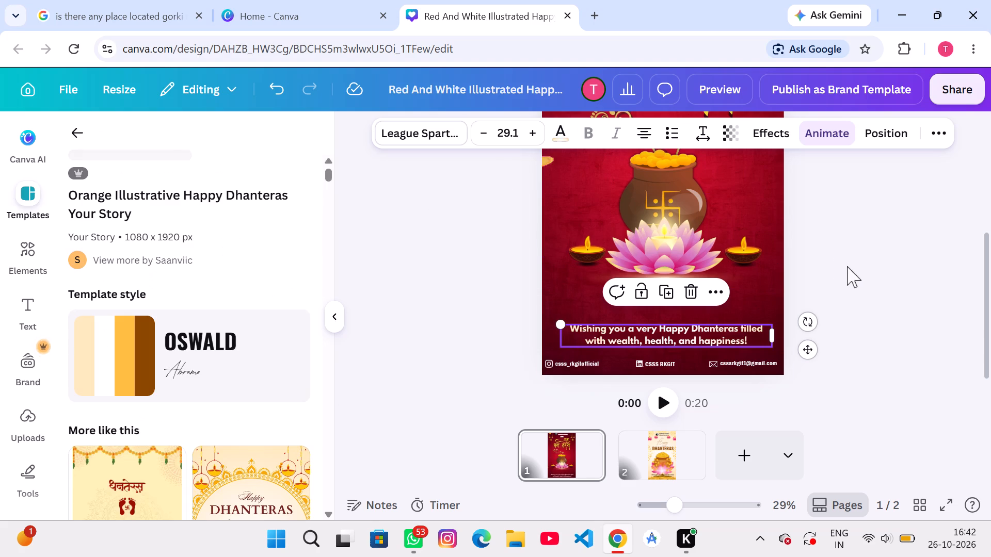
{"action": "left_click", "coordinate": [847, 266]}
Nudge the off-white greeting text on page 1 slightly upward, away from the contact footer.
{"action": "scroll", "coordinate": [847, 266], "scroll_direction": "down", "scroll_amount": 1}
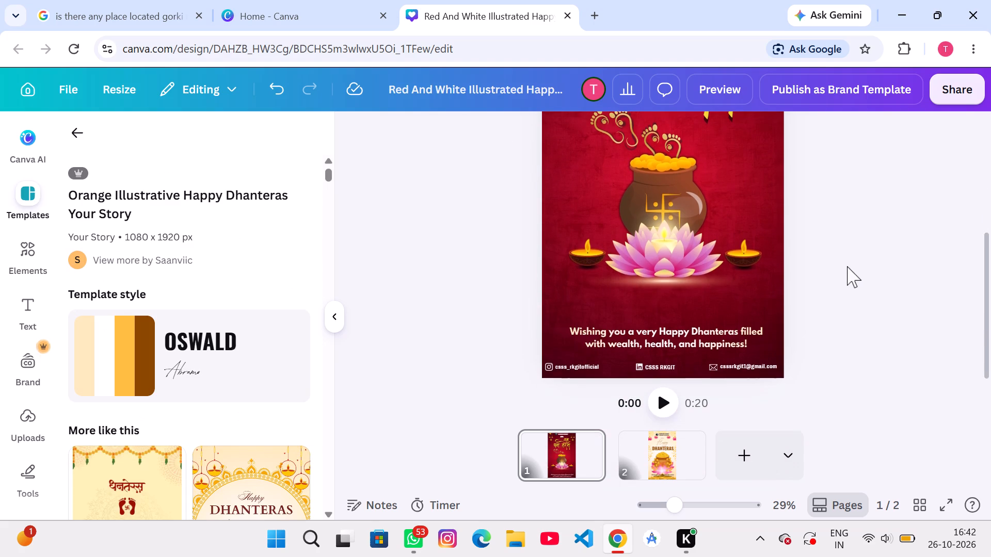
{"action": "scroll", "coordinate": [847, 266], "scroll_direction": "down", "scroll_amount": 1}
{"action": "left_click", "coordinate": [666, 327]}
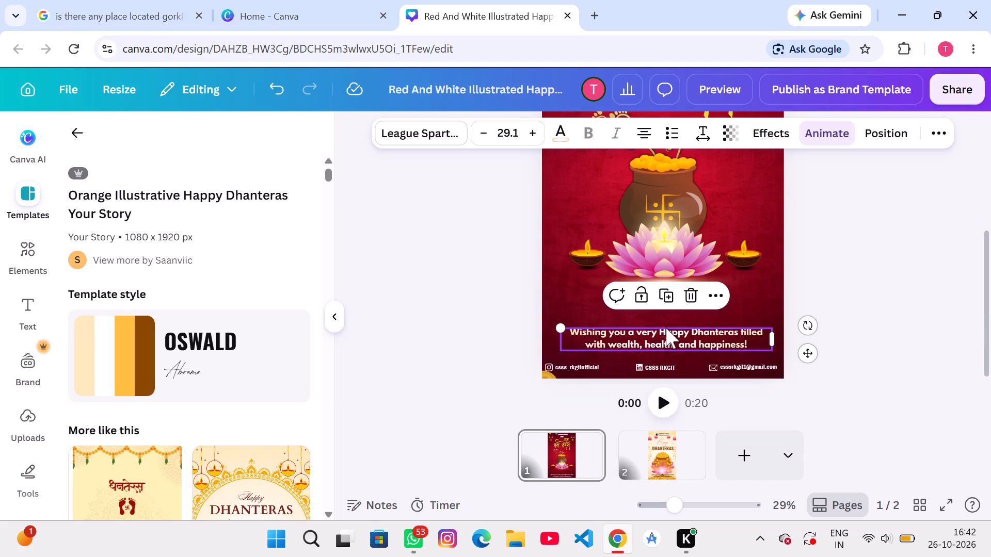
{"action": "key", "text": "Up"}
{"action": "key", "text": "Up"}
{"action": "key", "text": "Up"}
{"action": "key", "text": "Up"}
{"action": "key", "text": "Up"}
{"action": "key", "text": "Up"}
{"action": "key", "text": "Up"}
{"action": "key", "text": "Up"}
{"action": "key", "text": "Up"}
{"action": "key", "text": "Up"}
{"action": "key", "text": "Up"}
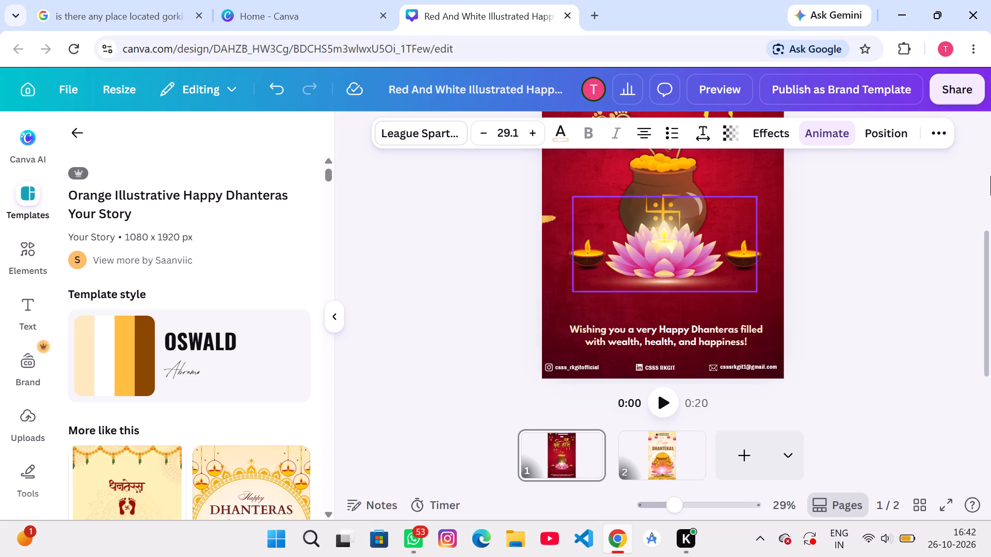
{"action": "left_click", "coordinate": [913, 174]}
Look over page 1's layout from the heading down to the contact footer.
{"action": "scroll", "coordinate": [913, 174], "scroll_direction": "up", "scroll_amount": 1}
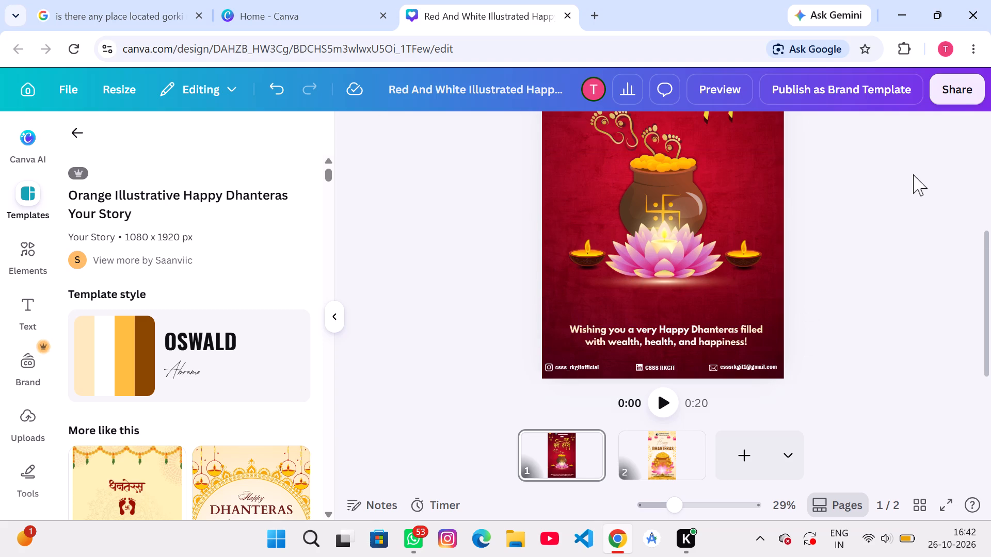
{"action": "scroll", "coordinate": [913, 174], "scroll_direction": "up", "scroll_amount": 5}
{"action": "scroll", "coordinate": [913, 174], "scroll_direction": "down", "scroll_amount": 1}
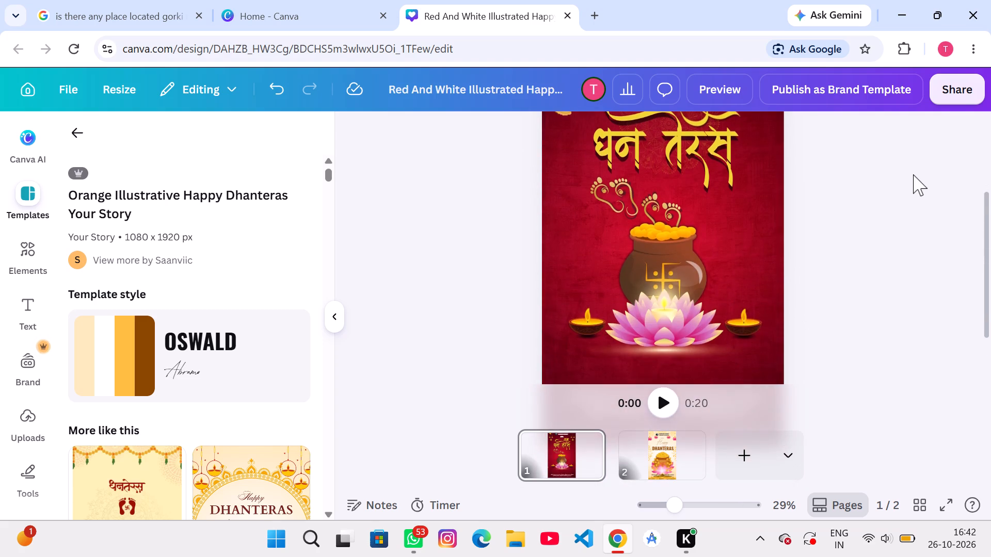
{"action": "scroll", "coordinate": [913, 174], "scroll_direction": "down", "scroll_amount": 1}
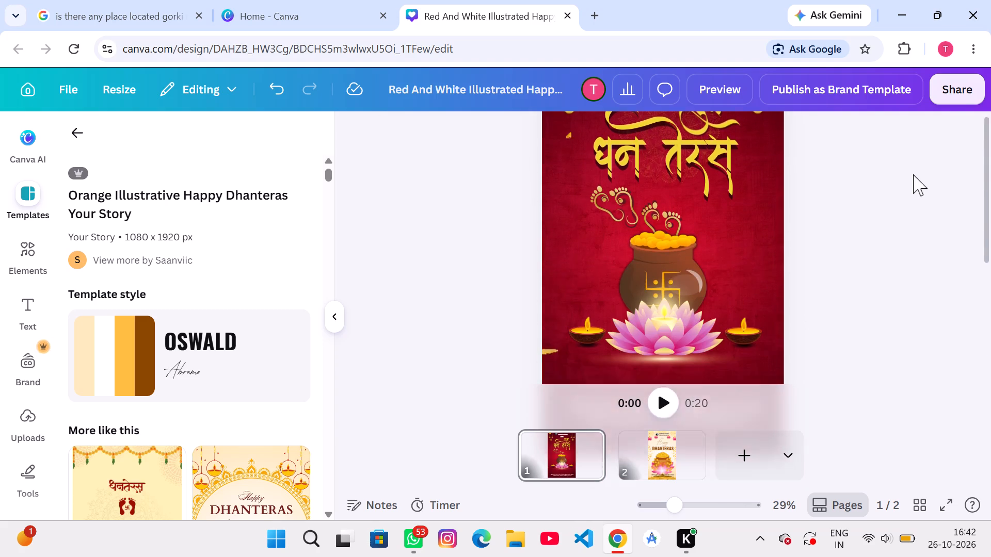
{"action": "scroll", "coordinate": [913, 174], "scroll_direction": "down", "scroll_amount": 2}
{"action": "scroll", "coordinate": [913, 174], "scroll_direction": "up", "scroll_amount": 1}
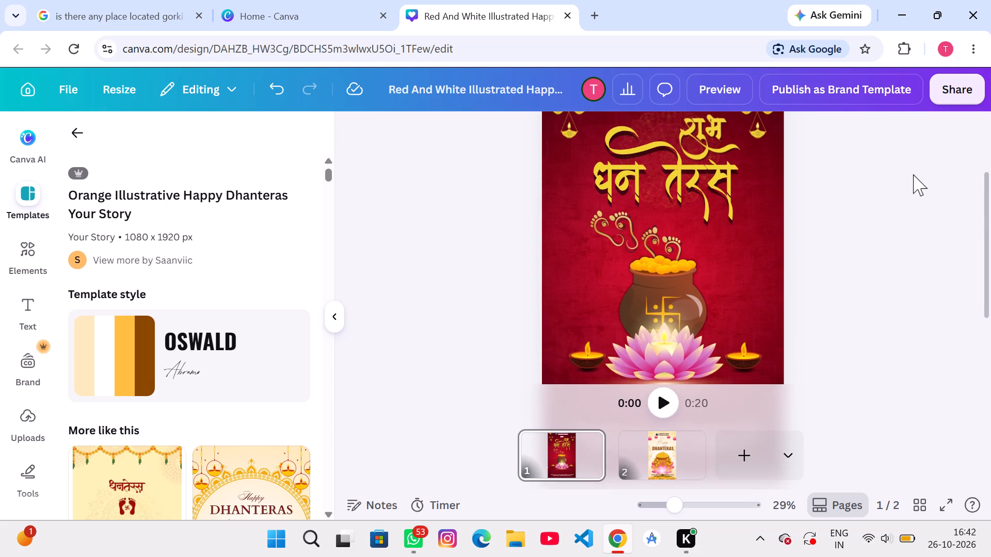
{"action": "scroll", "coordinate": [913, 174], "scroll_direction": "up", "scroll_amount": 1}
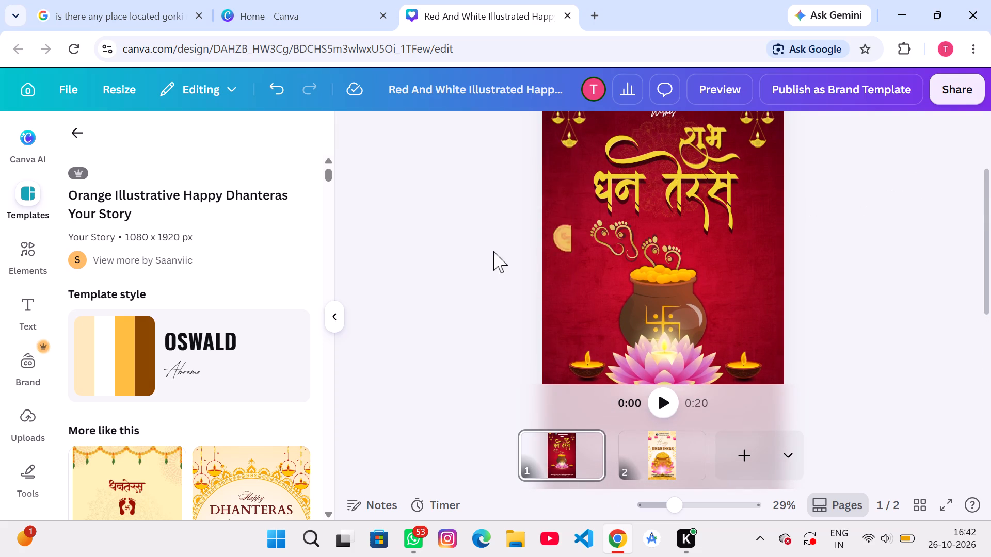
Move the animated falling-coins graphic on page 1 rightward so the coins spread across the whole page width.
{"action": "left_click_drag", "start_coordinate": [560, 265], "coordinate": [796, 276]}
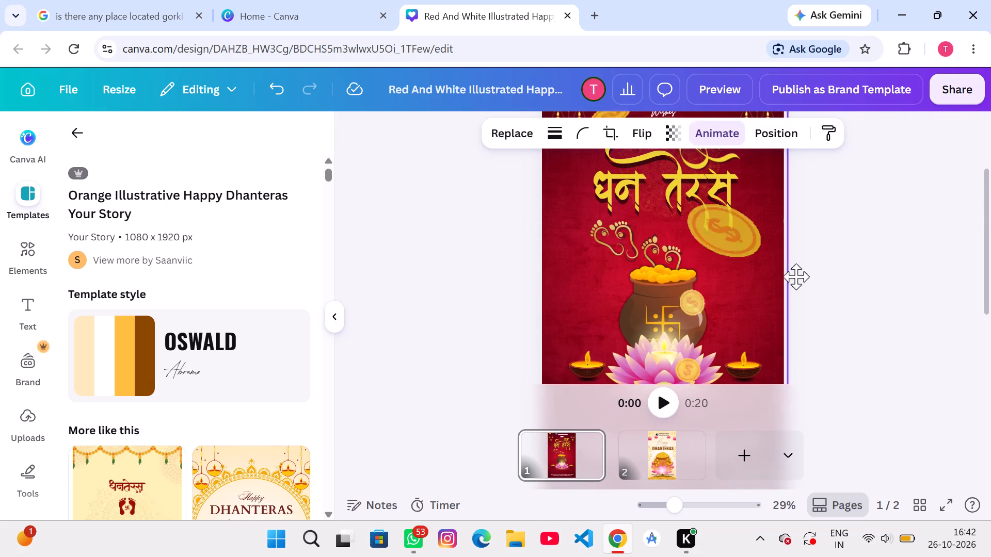
{"action": "left_click_drag", "start_coordinate": [796, 276], "coordinate": [824, 274]}
{"action": "left_click", "coordinate": [888, 298]}
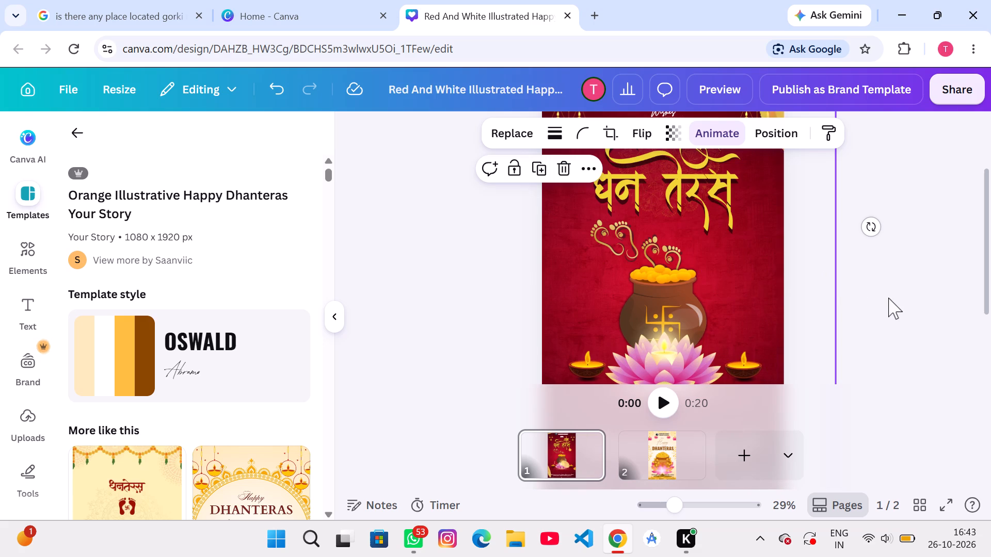
Compare both story pages at 16% zoom and play page 2 to check its animations.
{"action": "left_click", "coordinate": [643, 437]}
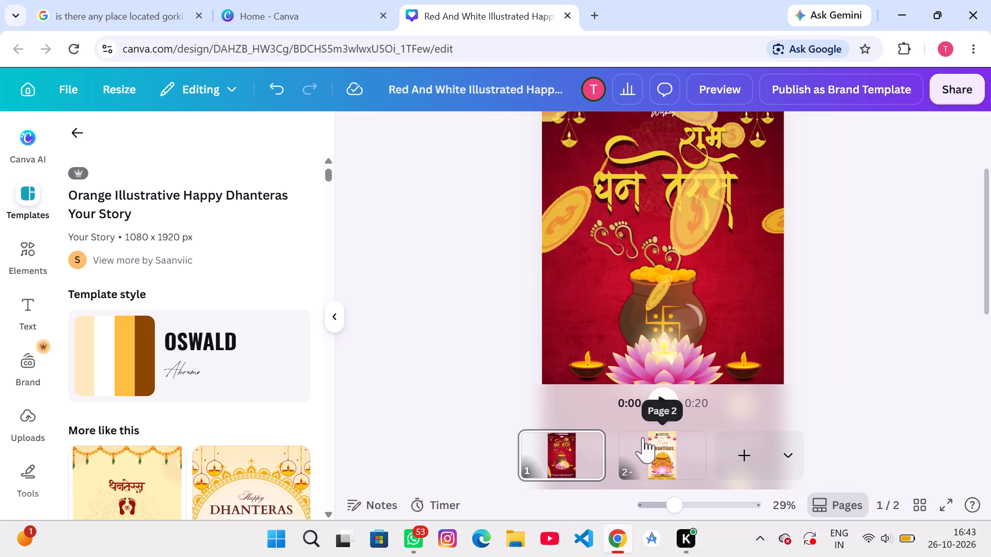
{"action": "left_click", "coordinate": [883, 308]}
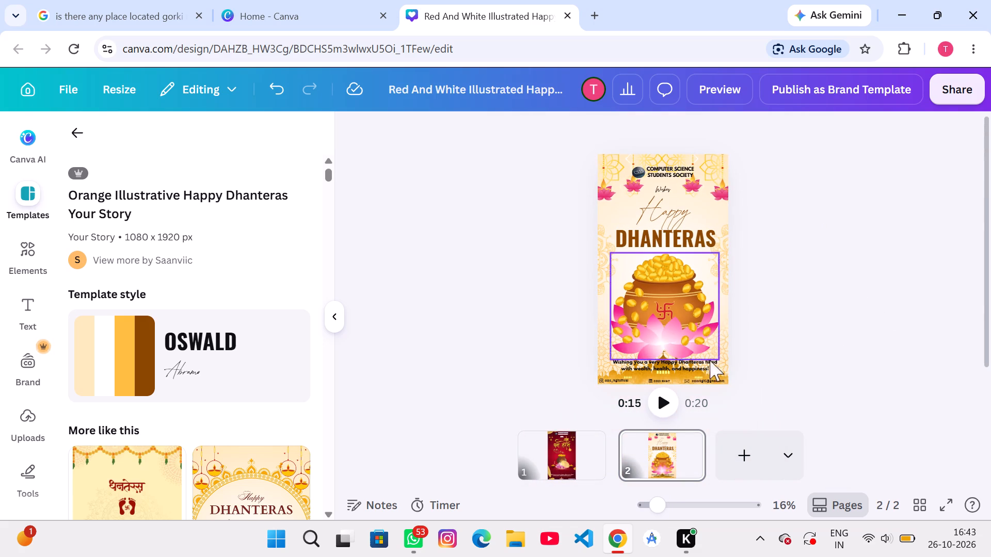
{"action": "left_click", "coordinate": [576, 451]}
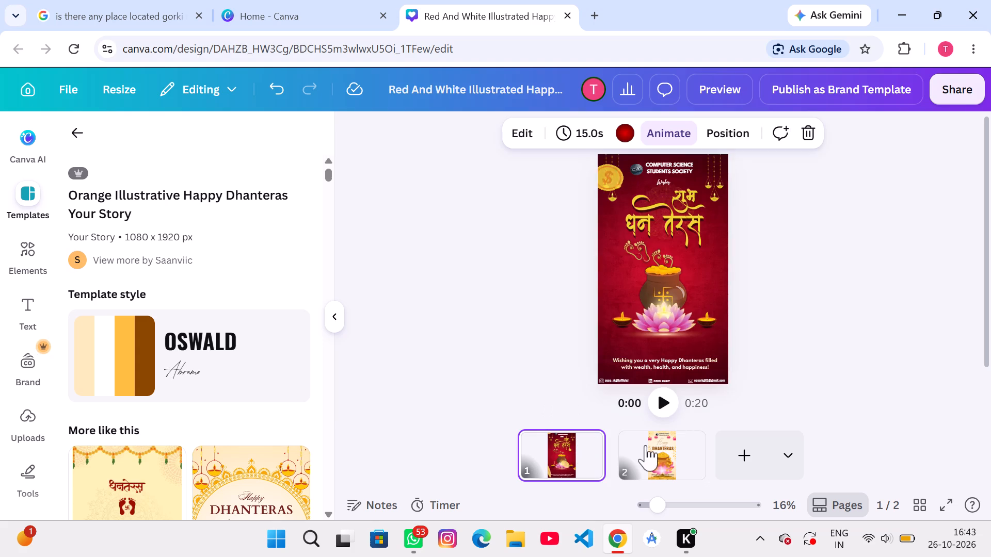
{"action": "left_click", "coordinate": [645, 445]}
{"action": "left_click", "coordinate": [663, 397]}
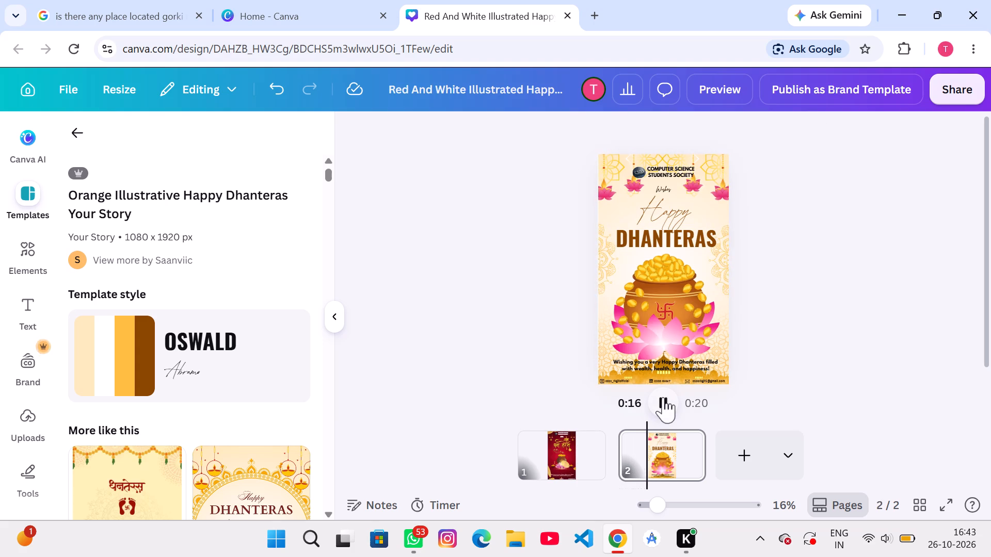
Nudge the right mandala ornament on page 2 slightly downward.
{"action": "left_click", "coordinate": [719, 269]}
{"action": "key", "text": "Down"}
{"action": "key", "text": "Down"}
{"action": "key", "text": "Down"}
{"action": "key", "text": "Down"}
{"action": "key", "text": "Down"}
{"action": "key", "text": "Down"}
{"action": "key", "text": "Down"}
{"action": "key", "text": "Down"}
{"action": "key", "text": "Down"}
{"action": "key", "text": "Down"}
{"action": "key", "text": "Down"}
{"action": "key", "text": "Down"}
{"action": "key", "text": "Down"}
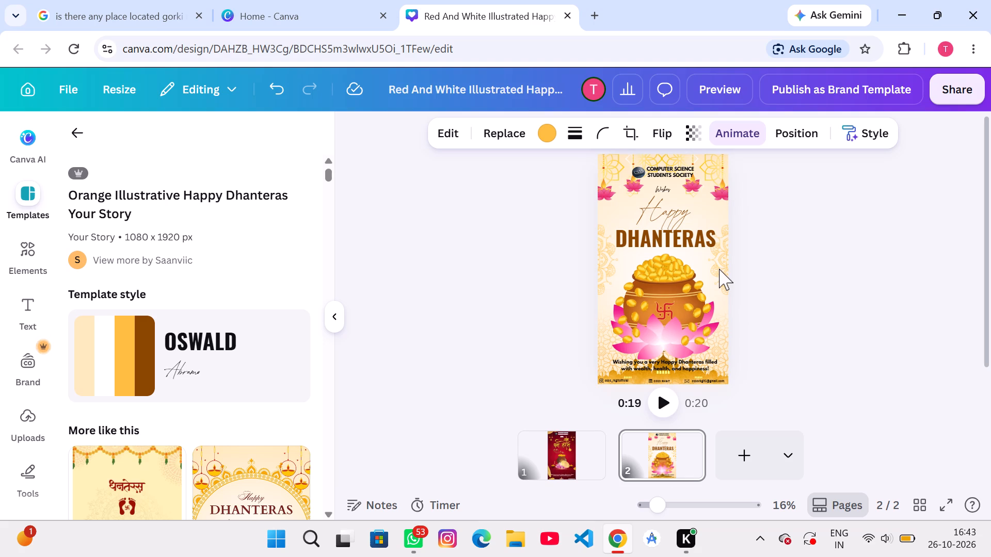
{"action": "key", "text": "Down"}
{"action": "key", "text": "Down"}
{"action": "key", "text": "Down"}
{"action": "key", "text": "Down"}
{"action": "key", "text": "Down"}
{"action": "key", "text": "Down"}
{"action": "key", "text": "Down"}
{"action": "key", "text": "Down"}
{"action": "key", "text": "Down"}
{"action": "key", "text": "Down"}
{"action": "key", "text": "Down"}
{"action": "key", "text": "Down"}
{"action": "key", "text": "Down"}
{"action": "key", "text": "Down"}
{"action": "key", "text": "Down"}
{"action": "key", "text": "Down"}
{"action": "key", "text": "Down"}
{"action": "key", "text": "Down"}
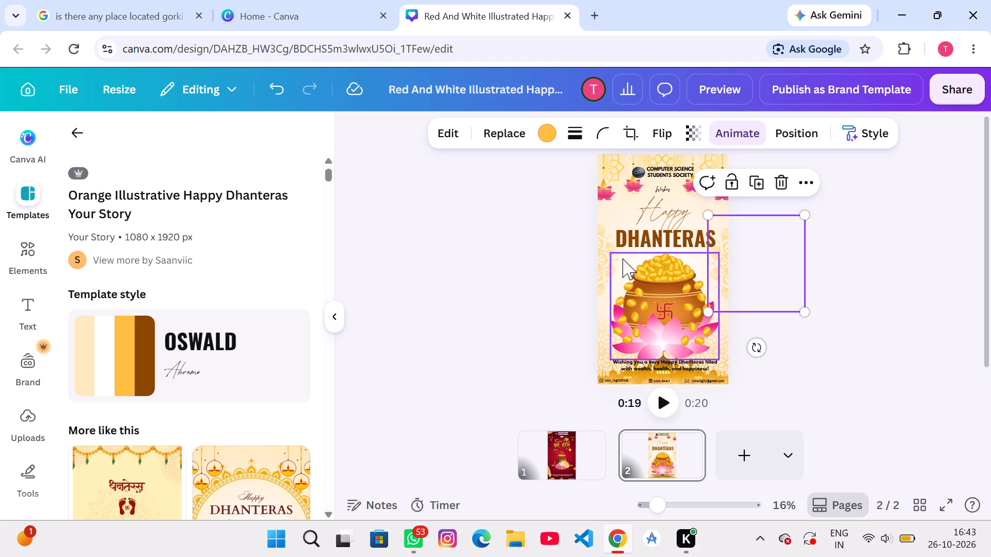
Lower the left mandala ornament on page 2 and align it level with the right mandala, previewing the playback in between.
{"action": "left_click", "coordinate": [608, 254]}
{"action": "key", "text": "Down"}
{"action": "key", "text": "Down"}
{"action": "key", "text": "Down"}
{"action": "key", "text": "Down"}
{"action": "key", "text": "Down"}
{"action": "key", "text": "Down"}
{"action": "key", "text": "Down"}
{"action": "key", "text": "Down"}
{"action": "key", "text": "Down"}
{"action": "key", "text": "Down"}
{"action": "key", "text": "Down"}
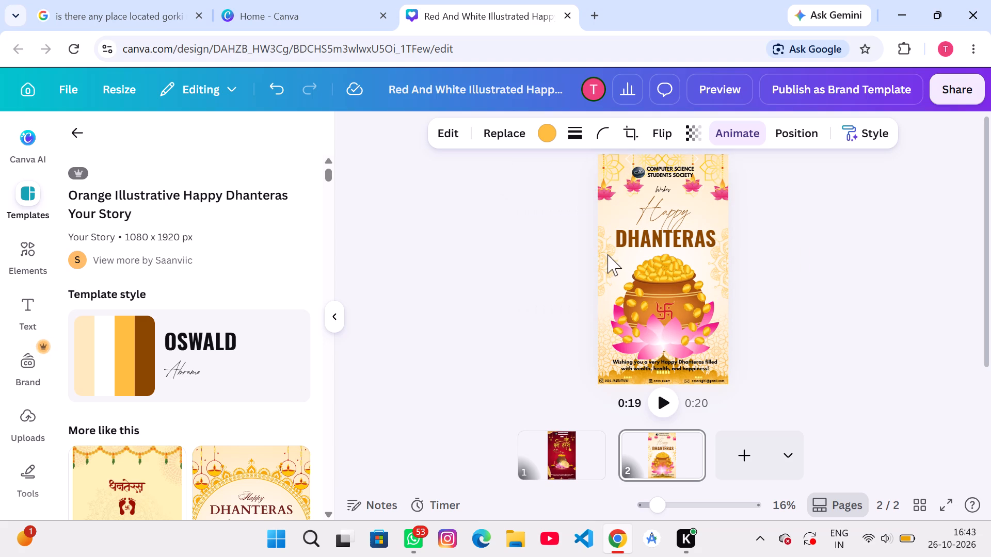
{"action": "left_click", "coordinate": [663, 403]}
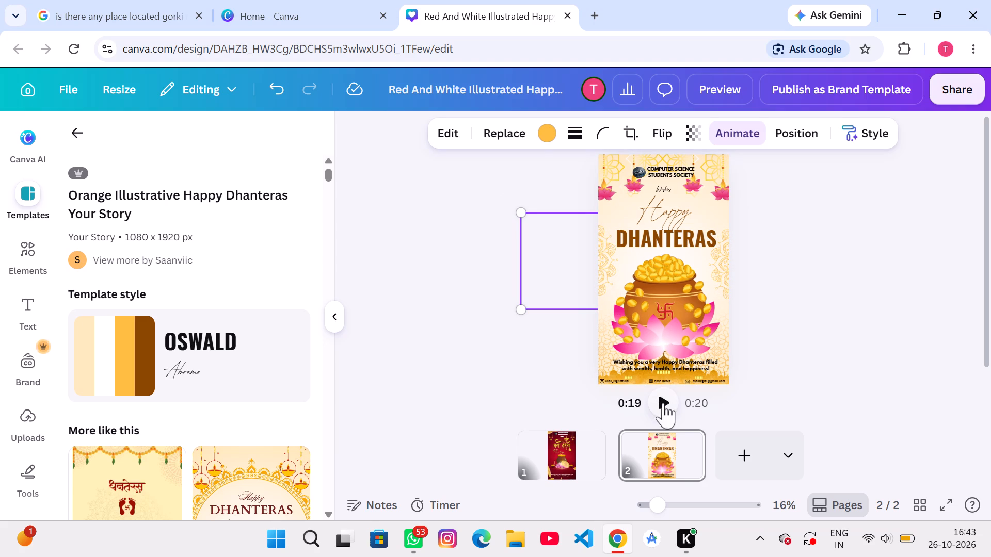
{"action": "left_click", "coordinate": [663, 403]}
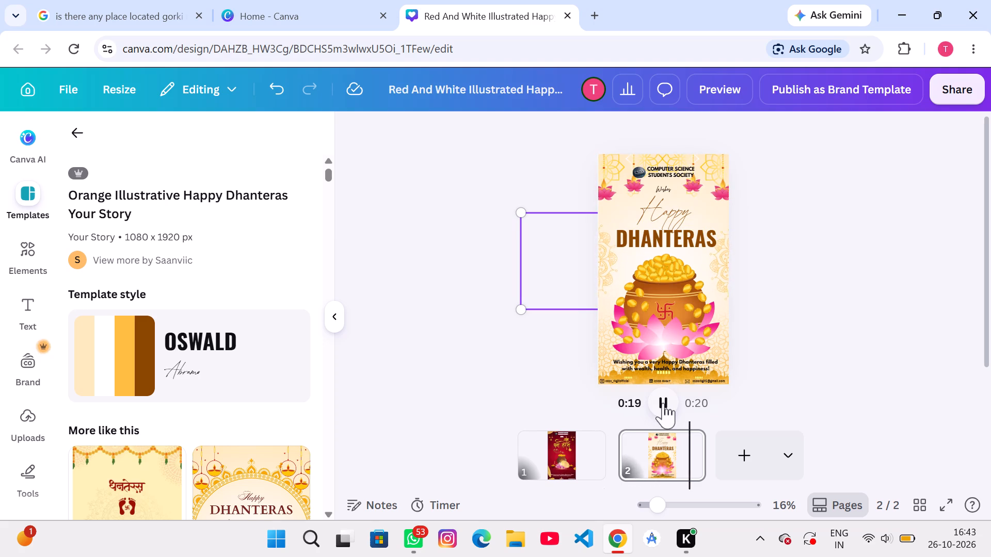
{"action": "left_click", "coordinate": [545, 281]}
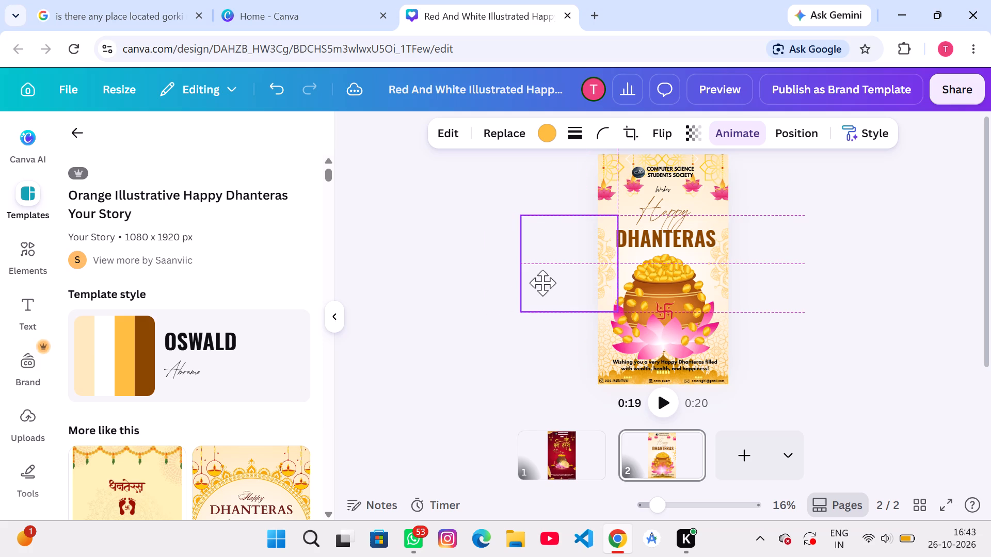
{"action": "left_click", "coordinate": [823, 302]}
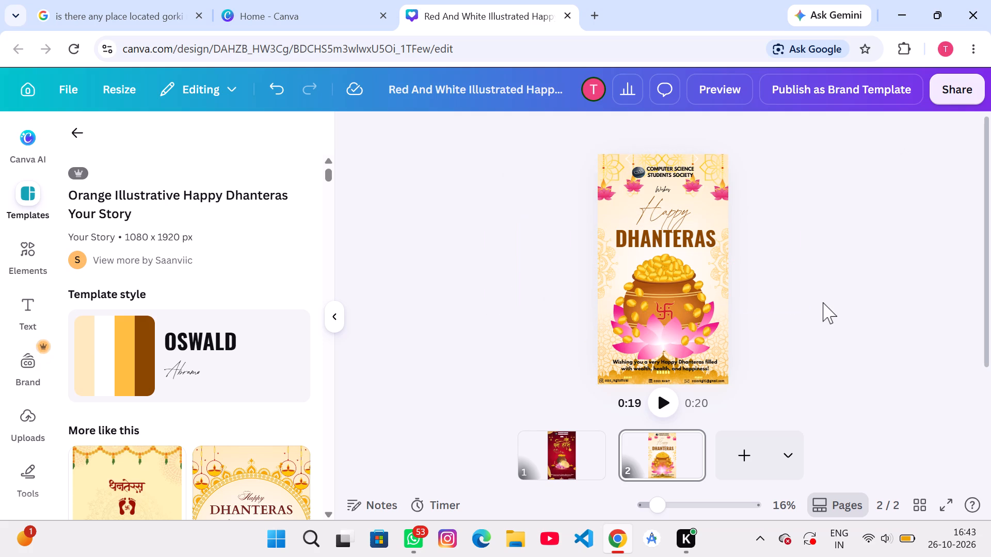
Play the design to preview the pages, and go to page 1.
{"action": "left_click", "coordinate": [664, 400]}
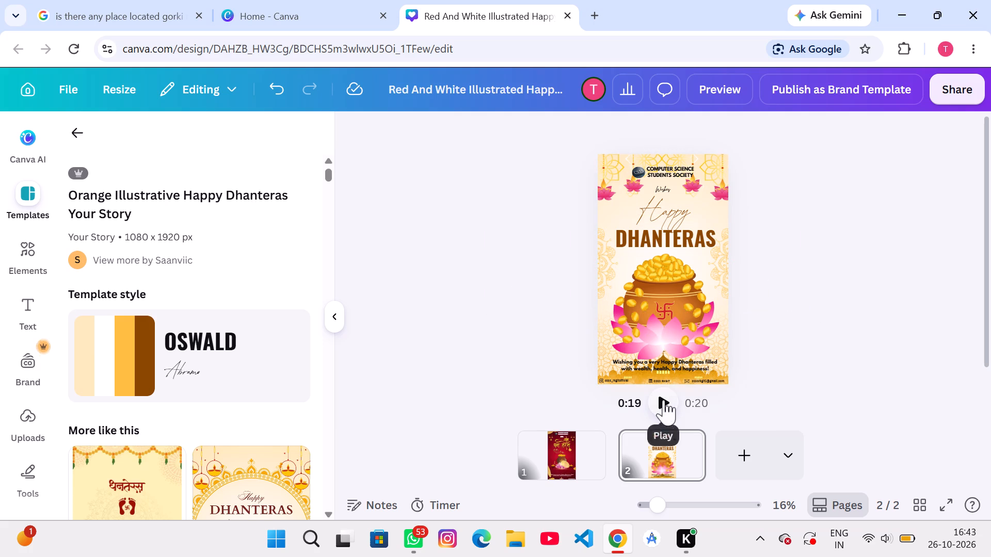
{"action": "left_click", "coordinate": [621, 451]}
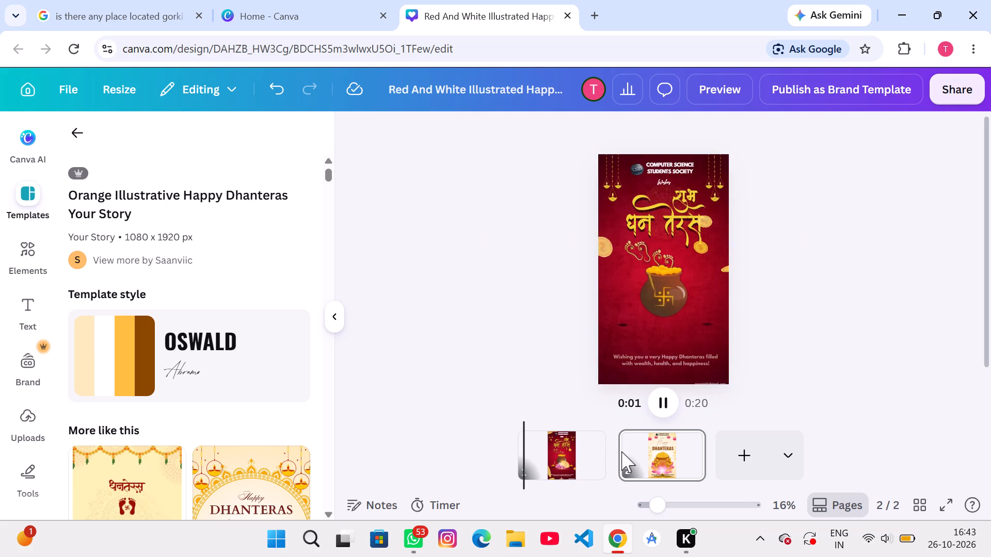
{"action": "left_click", "coordinate": [590, 453]}
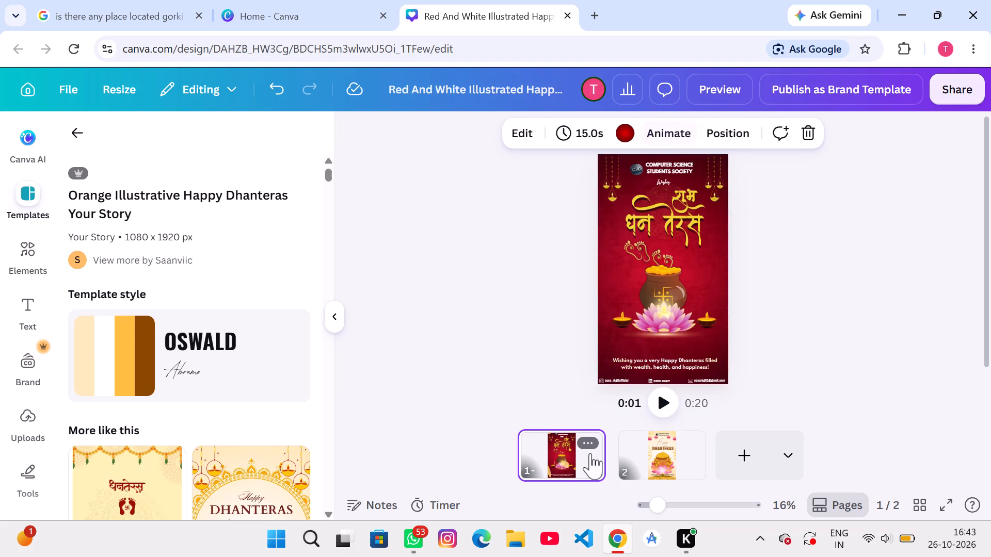
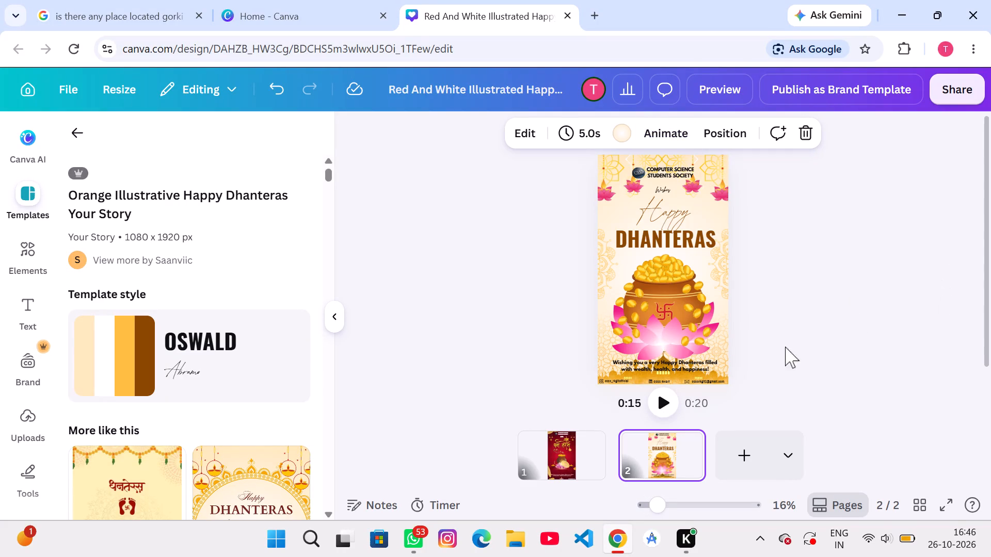
Switch between pages 1 and 2 to compare the two stories and watch page 1's animation.
{"action": "left_click", "coordinate": [585, 456]}
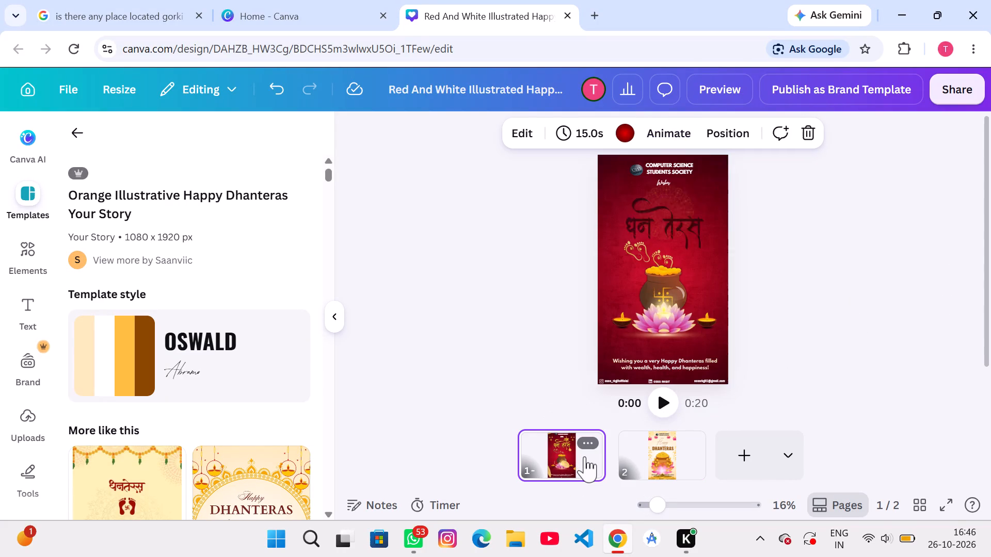
{"action": "left_click", "coordinate": [663, 471]}
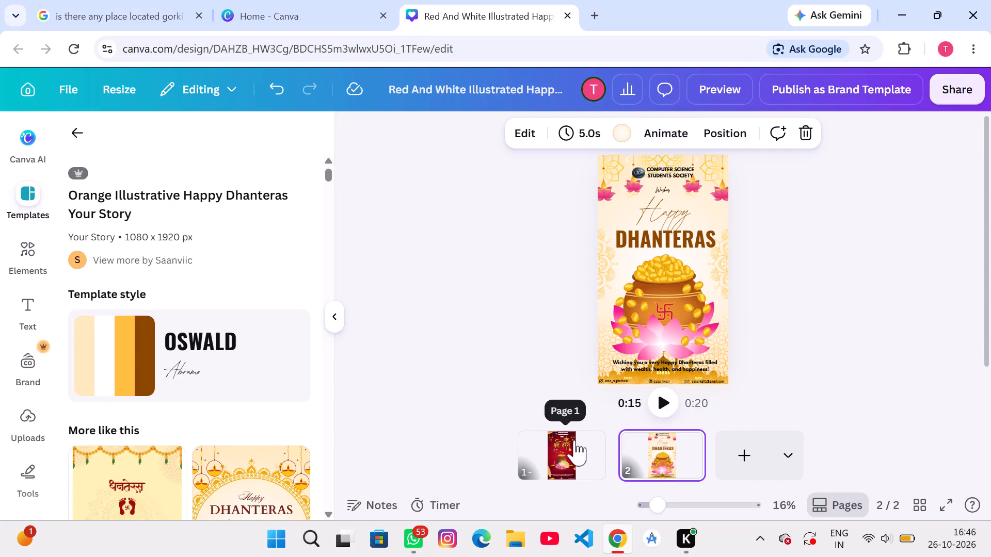
{"action": "left_click", "coordinate": [574, 440]}
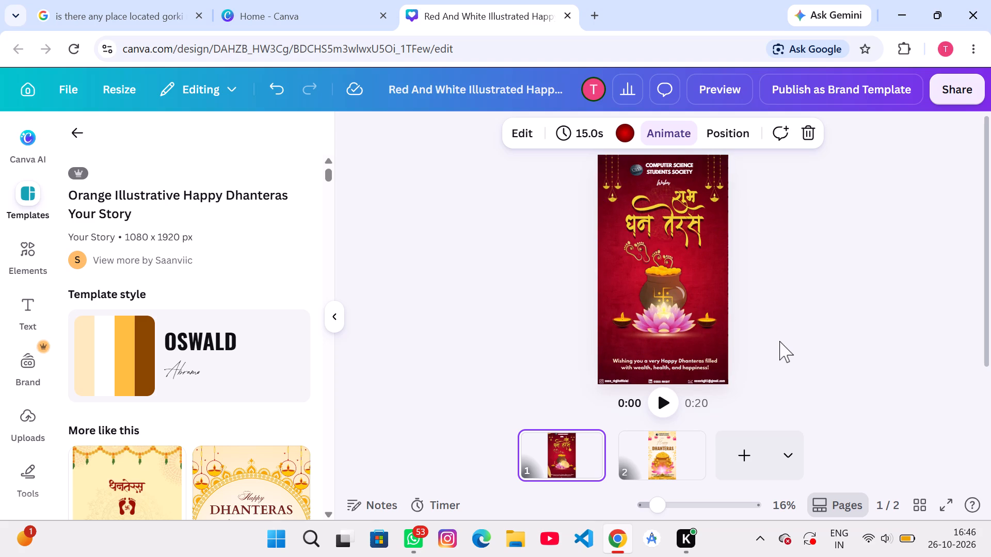
{"action": "scroll", "coordinate": [855, 258], "scroll_direction": "left", "scroll_amount": 1}
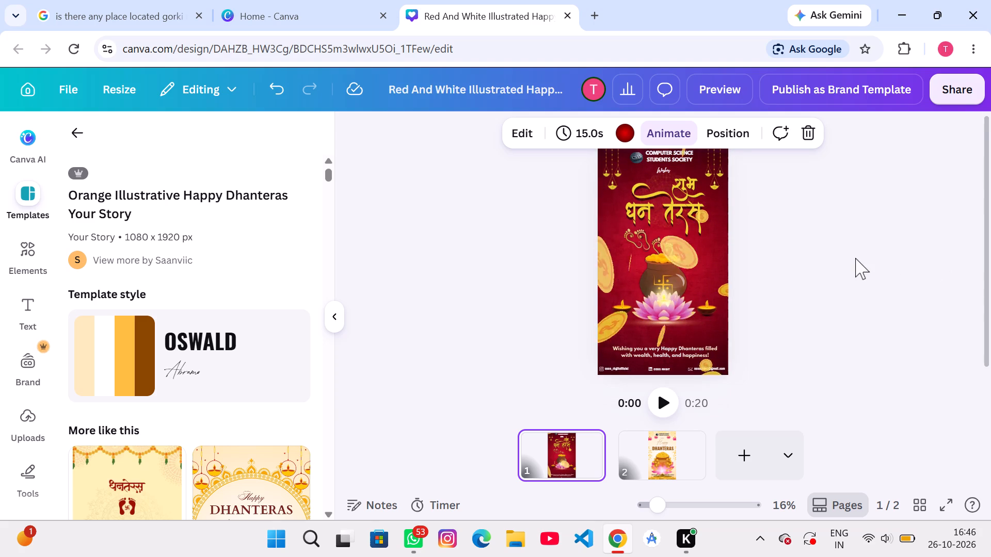
{"action": "scroll", "coordinate": [855, 258], "scroll_direction": "left", "scroll_amount": 1}
Add the recently used "Red and Gold Illustrated Dhanteras Festival" story template as a new page after page 2.
{"action": "left_click", "coordinate": [650, 438]}
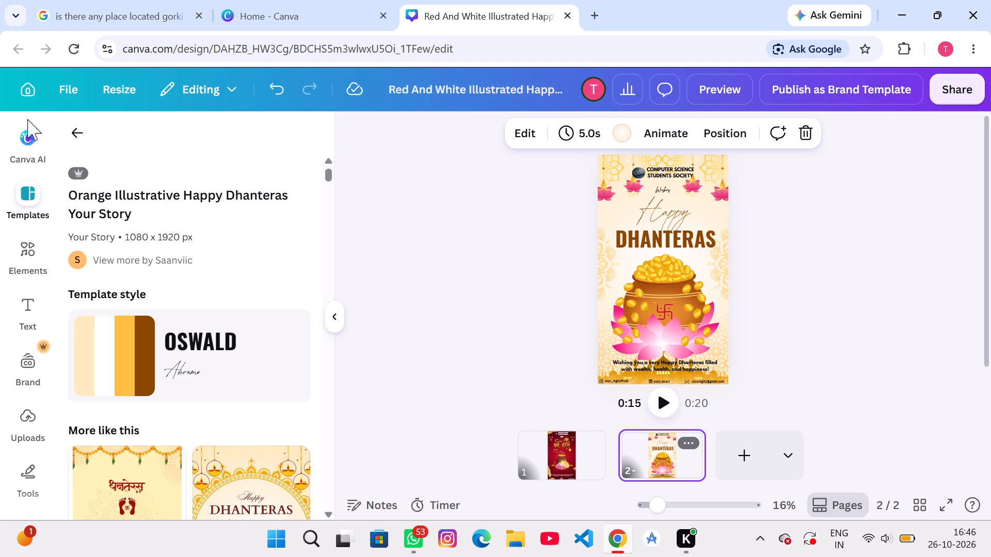
{"action": "left_click", "coordinate": [80, 132]}
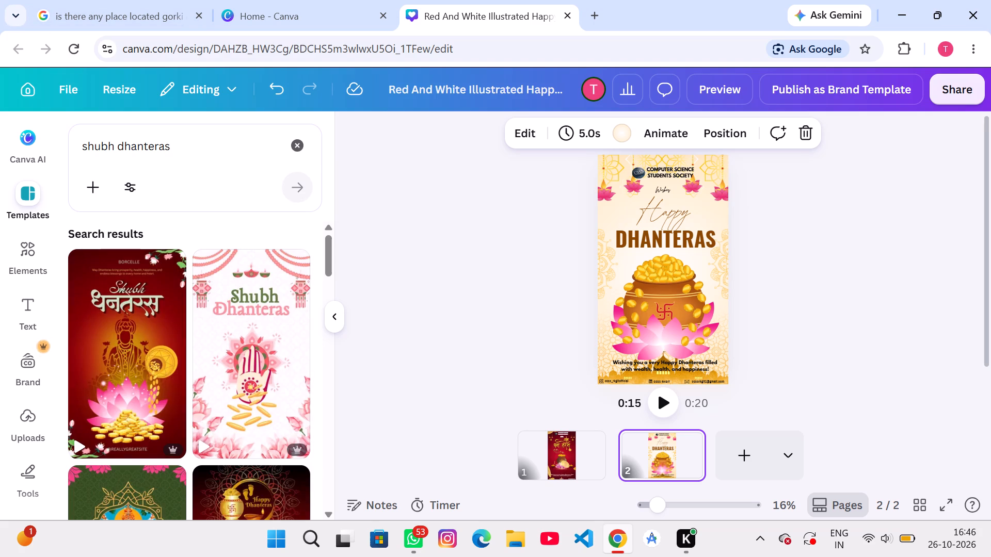
{"action": "left_click", "coordinate": [294, 146]}
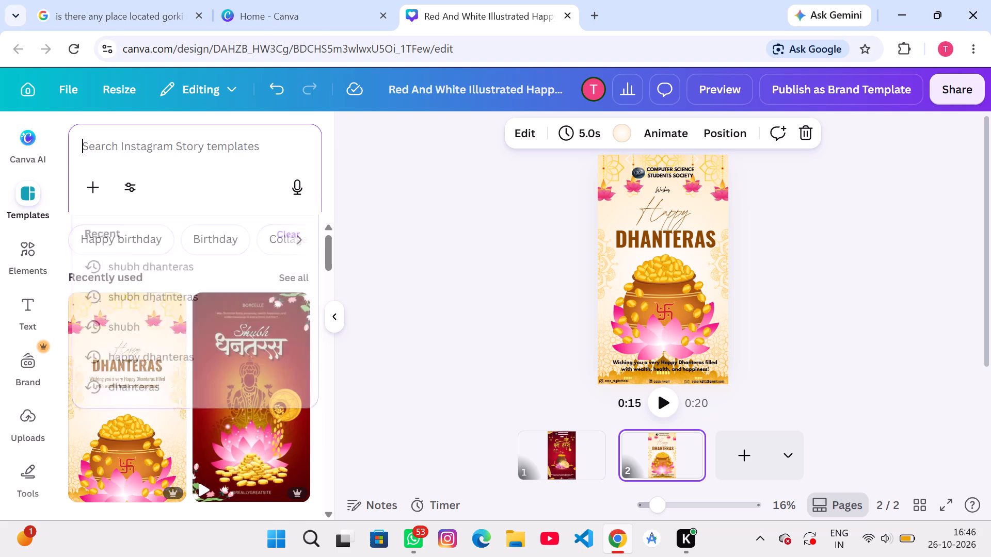
{"action": "left_click", "coordinate": [369, 309]}
{"action": "scroll", "coordinate": [219, 357], "scroll_direction": "down", "scroll_amount": 1}
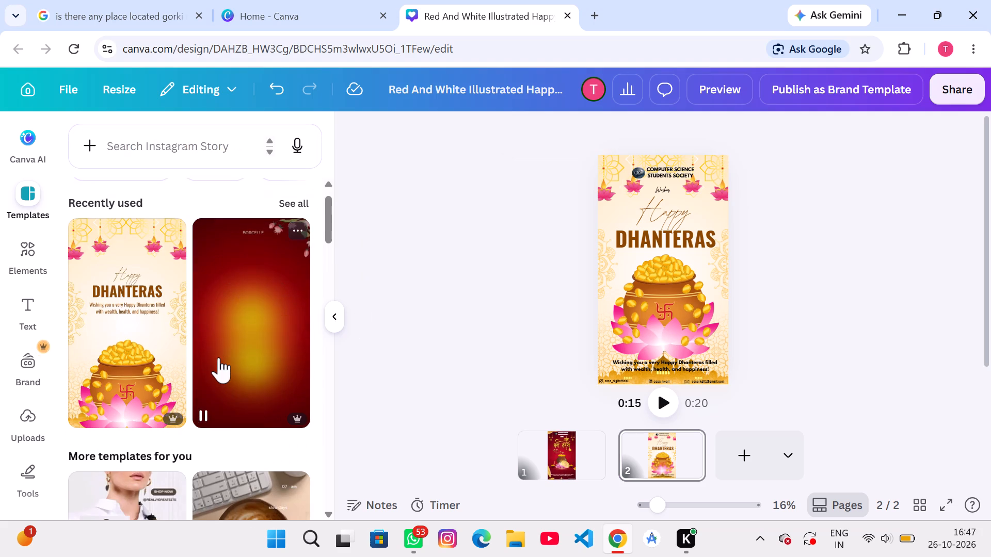
{"action": "scroll", "coordinate": [219, 357], "scroll_direction": "down", "scroll_amount": 3}
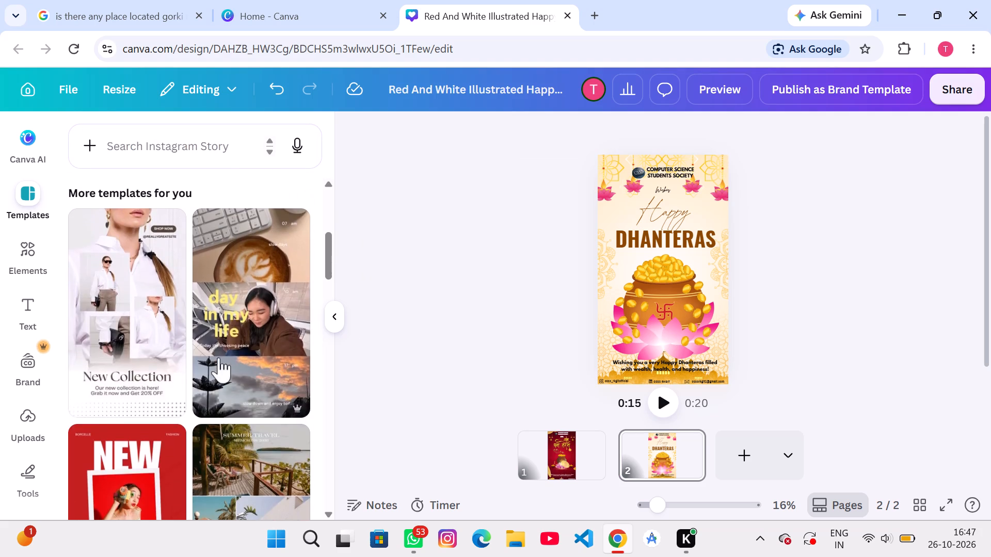
{"action": "scroll", "coordinate": [219, 357], "scroll_direction": "down", "scroll_amount": 1}
{"action": "scroll", "coordinate": [219, 357], "scroll_direction": "up", "scroll_amount": 1}
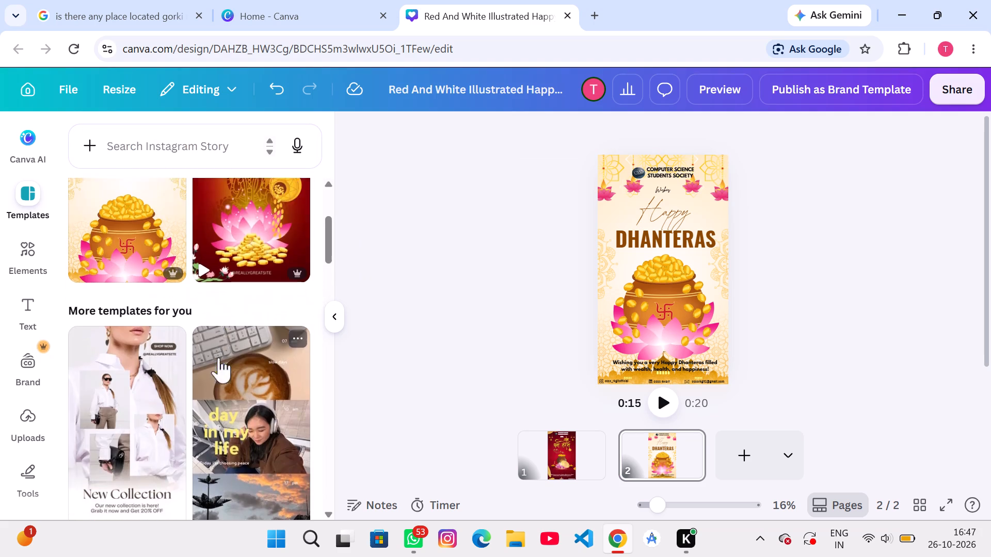
{"action": "scroll", "coordinate": [219, 357], "scroll_direction": "up", "scroll_amount": 1}
{"action": "left_click", "coordinate": [264, 283]}
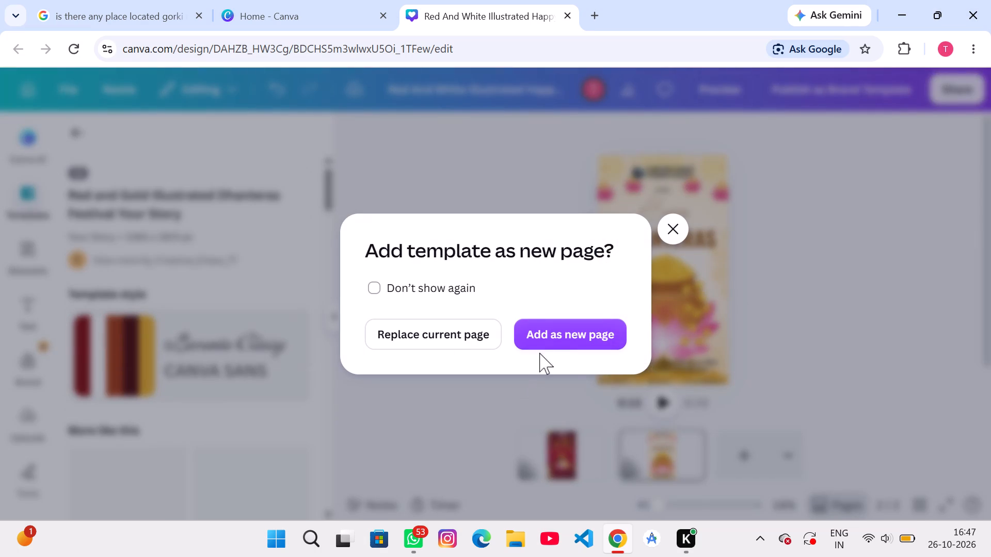
{"action": "left_click", "coordinate": [551, 329]}
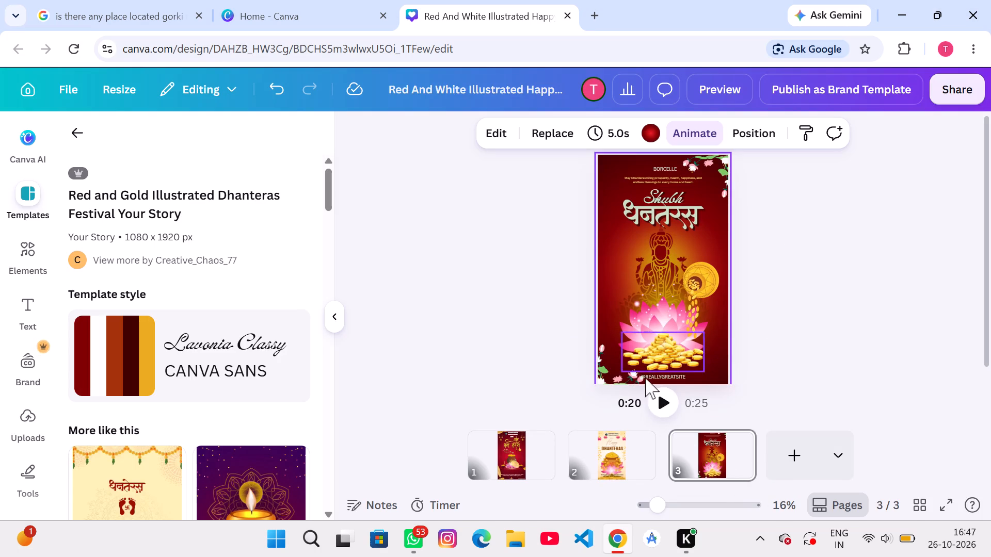
Delete the website handle, the small greeting paragraph and the "BORCELLE" placeholder text from page 3.
{"action": "left_click", "coordinate": [648, 380]}
{"action": "left_click", "coordinate": [652, 376]}
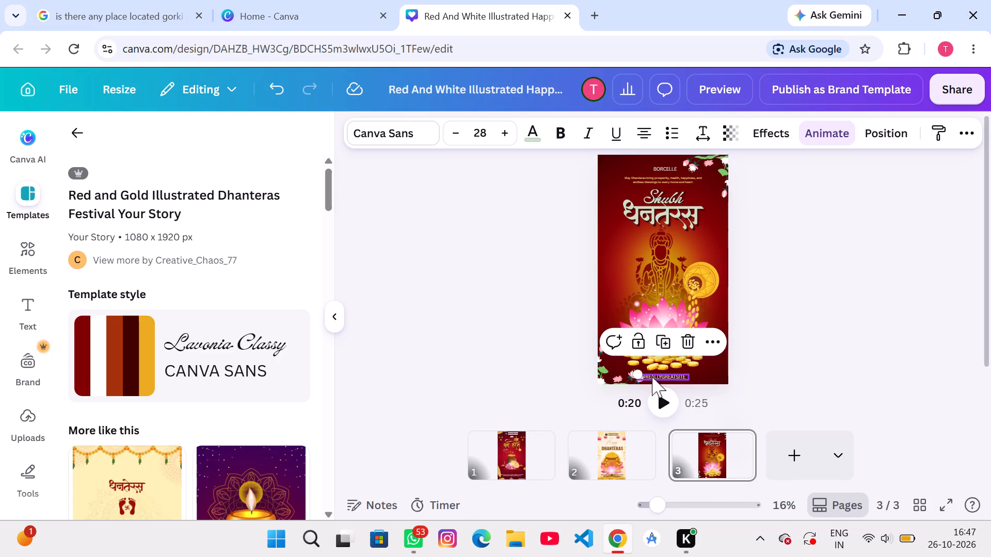
{"action": "left_click", "coordinate": [685, 332]}
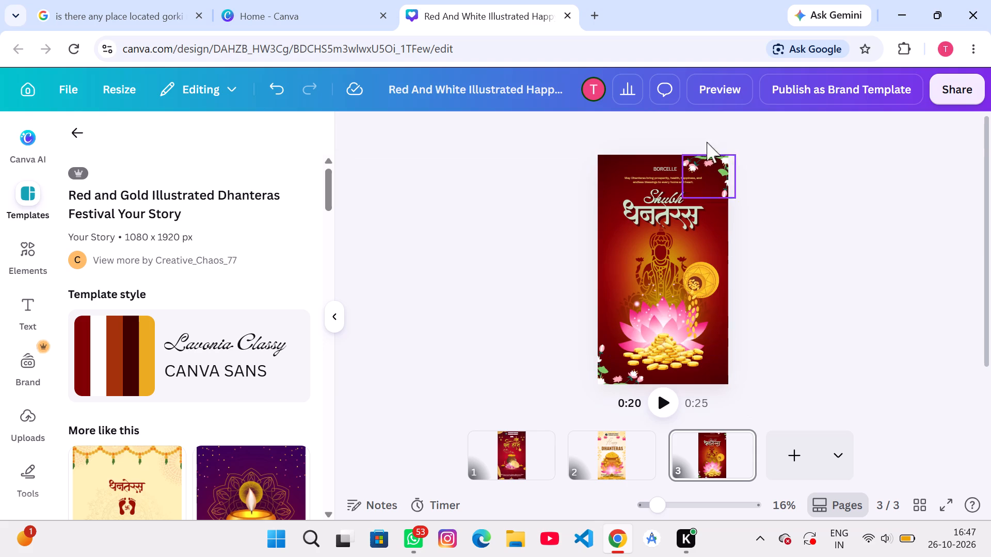
{"action": "left_click", "coordinate": [662, 176]}
{"action": "left_click", "coordinate": [683, 217]}
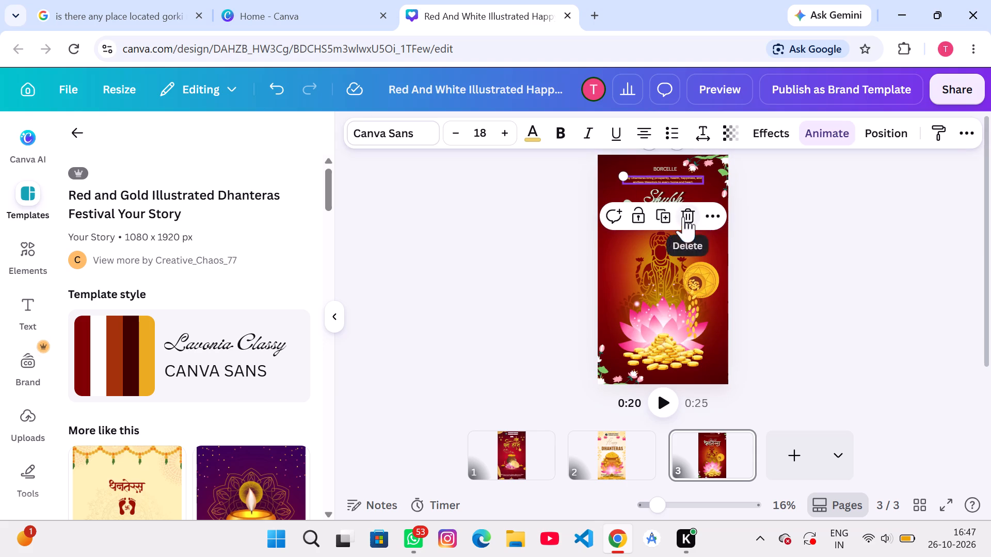
{"action": "left_click", "coordinate": [665, 165]}
{"action": "left_click", "coordinate": [694, 204]}
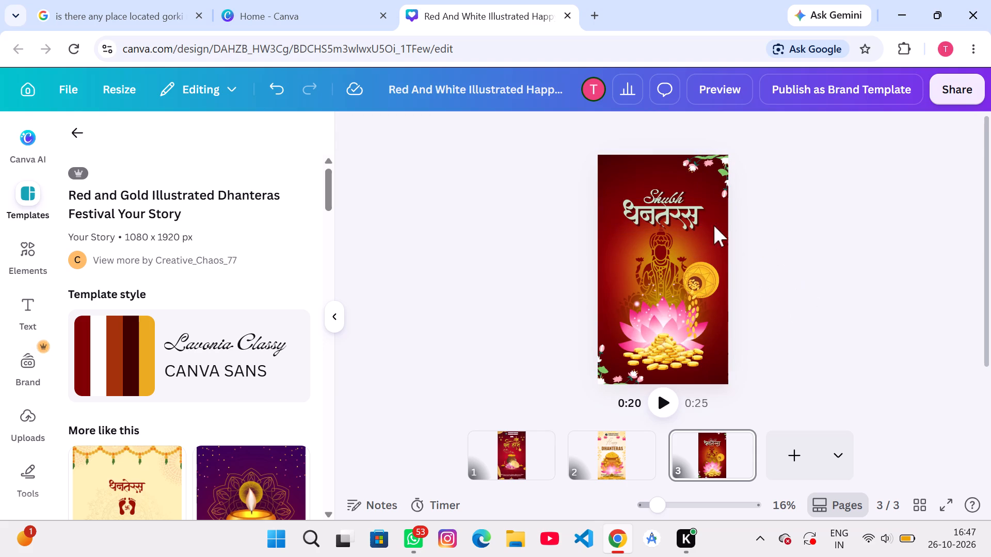
Enlarge the "धनतेरस" lettering on page 3 slightly.
{"action": "left_click", "coordinate": [703, 219]}
{"action": "left_click_drag", "start_coordinate": [705, 229], "coordinate": [721, 236]}
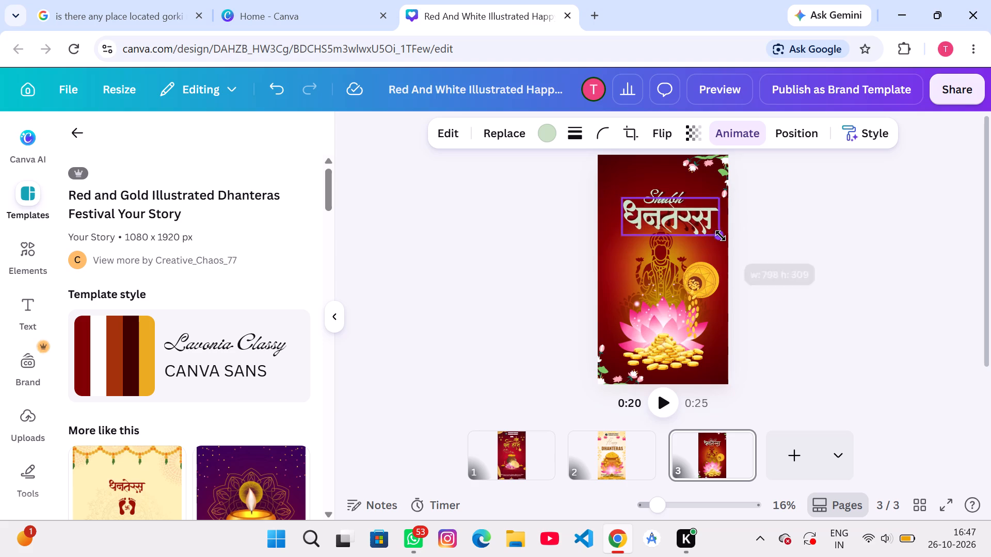
{"action": "left_click_drag", "start_coordinate": [721, 236], "coordinate": [714, 233]}
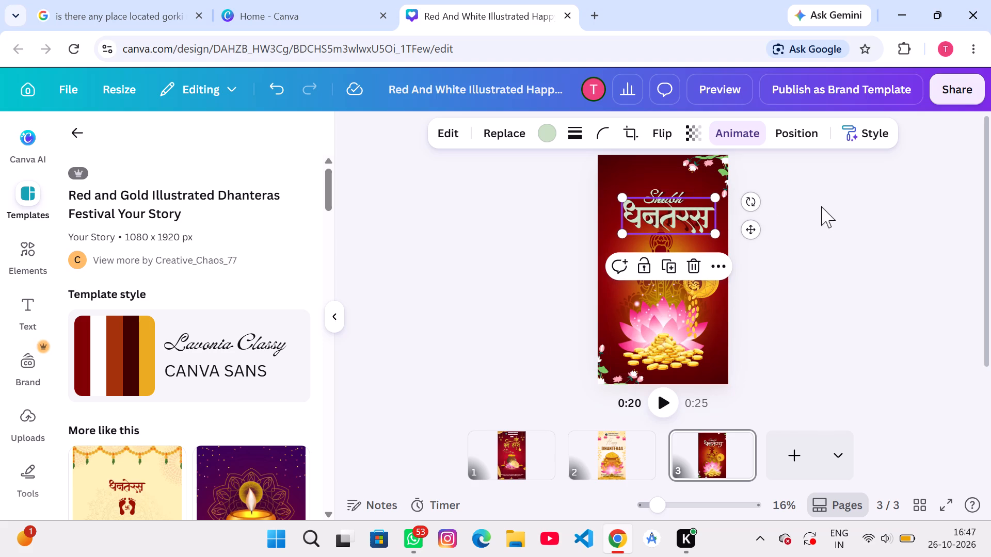
{"action": "left_click", "coordinate": [821, 207]}
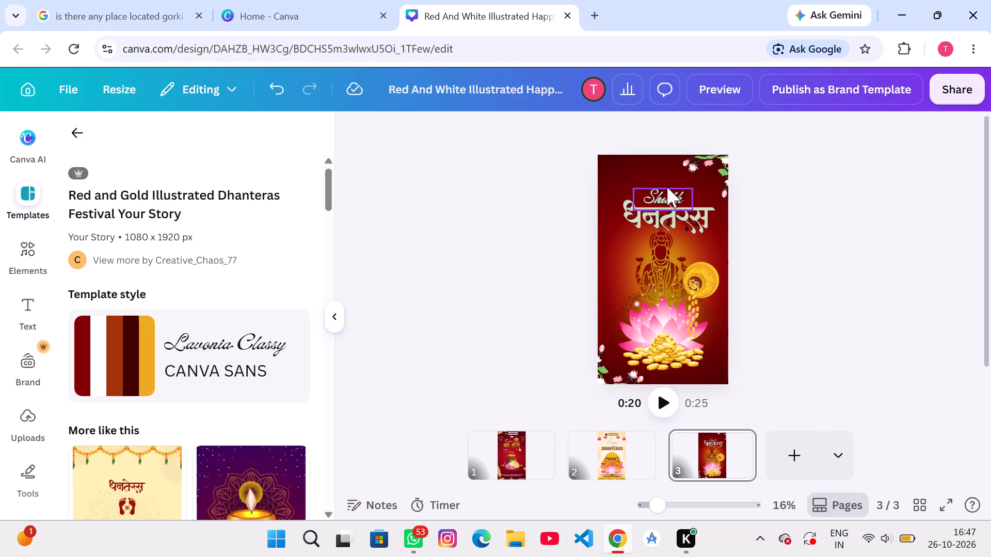
Enlarge the "Shubh" text on page 3 to size 136 and centre it above the "धनतेरस" lettering.
{"action": "left_click", "coordinate": [667, 187]}
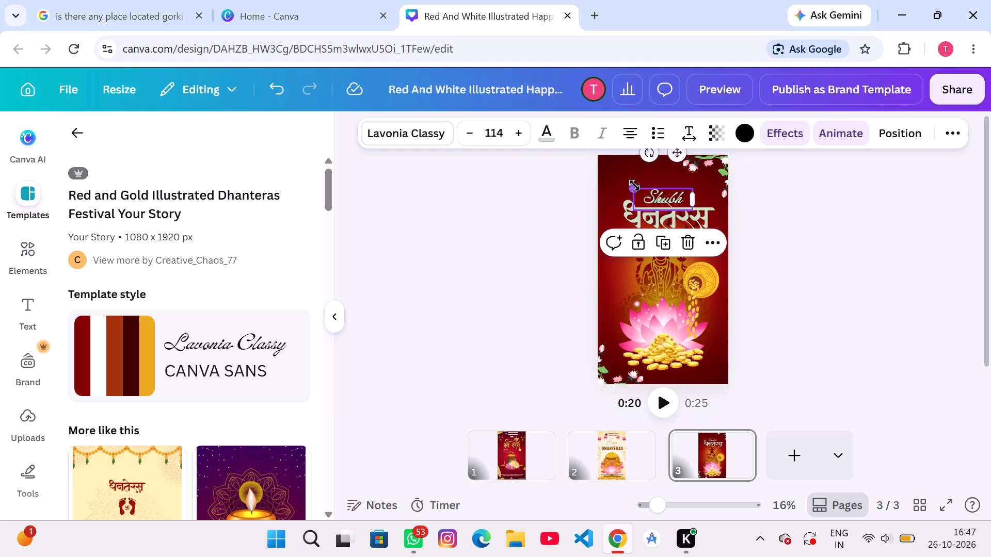
{"action": "left_click_drag", "start_coordinate": [633, 185], "coordinate": [621, 179]}
{"action": "left_click_drag", "start_coordinate": [645, 200], "coordinate": [670, 200]}
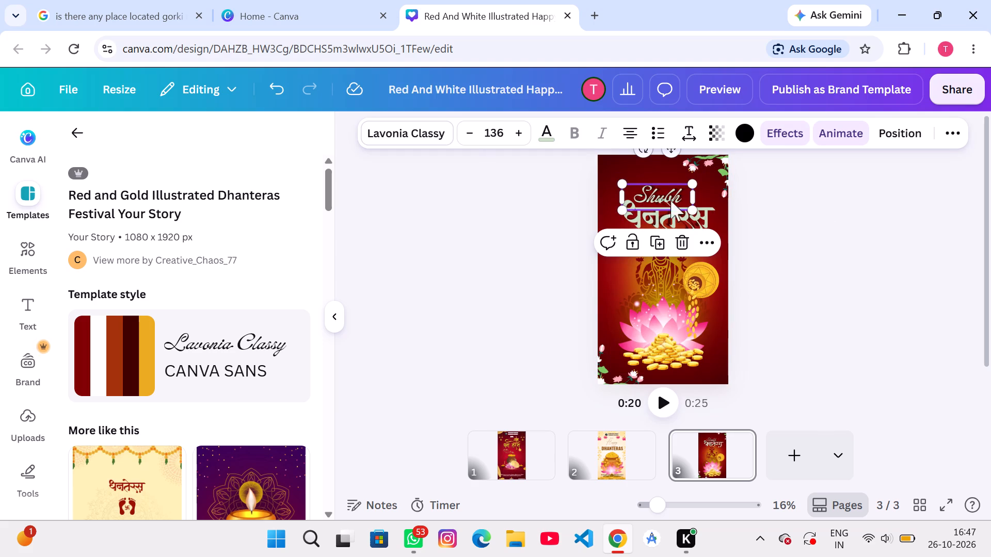
{"action": "left_click_drag", "start_coordinate": [670, 200], "coordinate": [653, 201]}
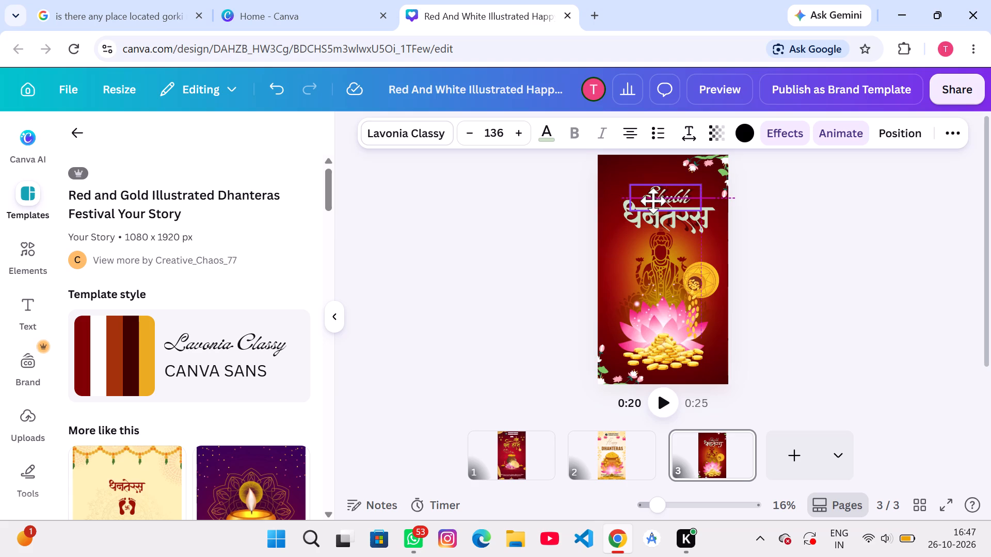
{"action": "left_click_drag", "start_coordinate": [653, 201], "coordinate": [654, 201]}
{"action": "left_click", "coordinate": [775, 234]}
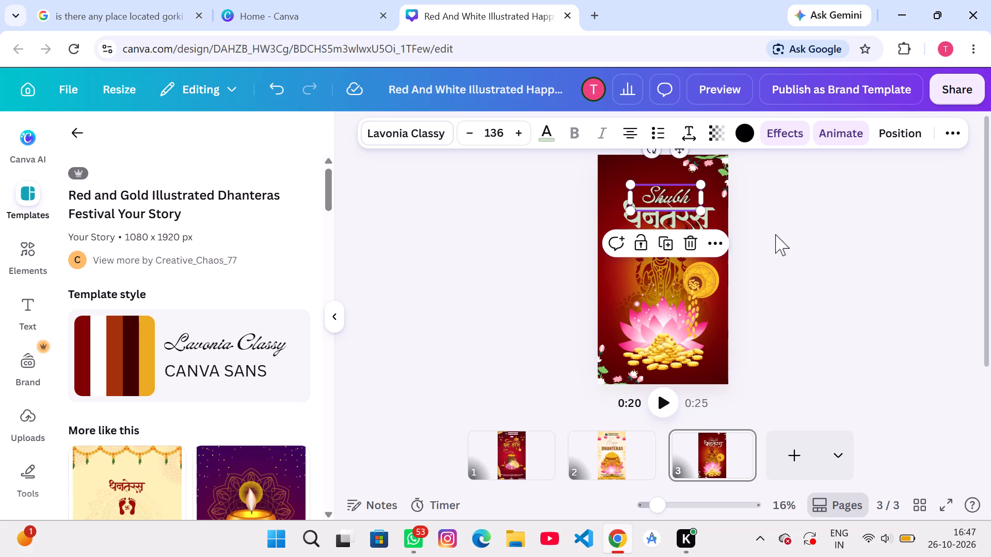
Nudge the "Shubh" text on page 3 slightly to the right to fine-tune its placement above the lettering.
{"action": "left_click", "coordinate": [672, 185]}
{"action": "key", "text": "Right"}
{"action": "key", "text": "Right"}
{"action": "key", "text": "Right"}
{"action": "key", "text": "Right"}
{"action": "key", "text": "Right"}
{"action": "key", "text": "Right"}
{"action": "key", "text": "Right"}
{"action": "key", "text": "Right"}
{"action": "key", "text": "Right"}
{"action": "key", "text": "Right"}
{"action": "key", "text": "Right"}
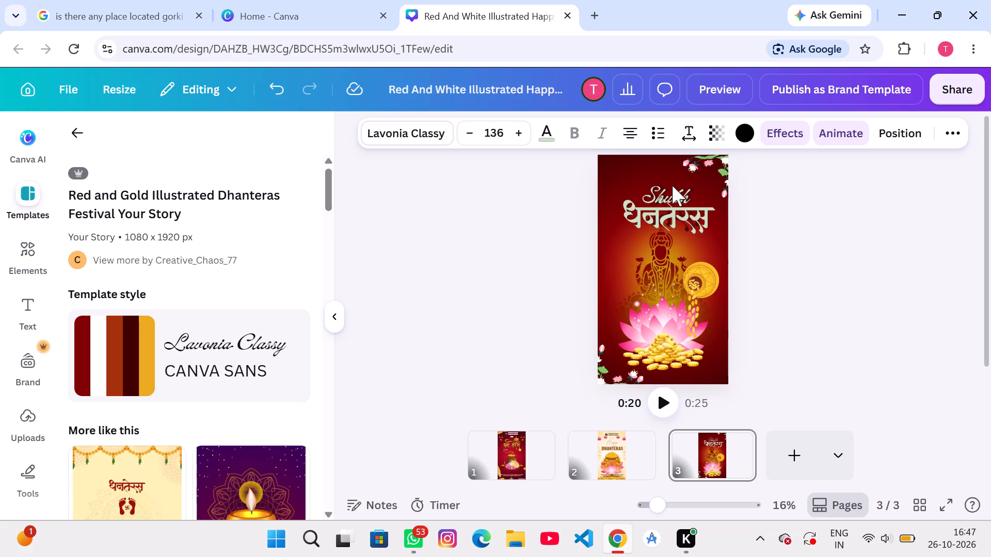
{"action": "key", "text": "Right"}
{"action": "key", "text": "Left"}
{"action": "key", "text": "Left"}
{"action": "left_click", "coordinate": [811, 221]}
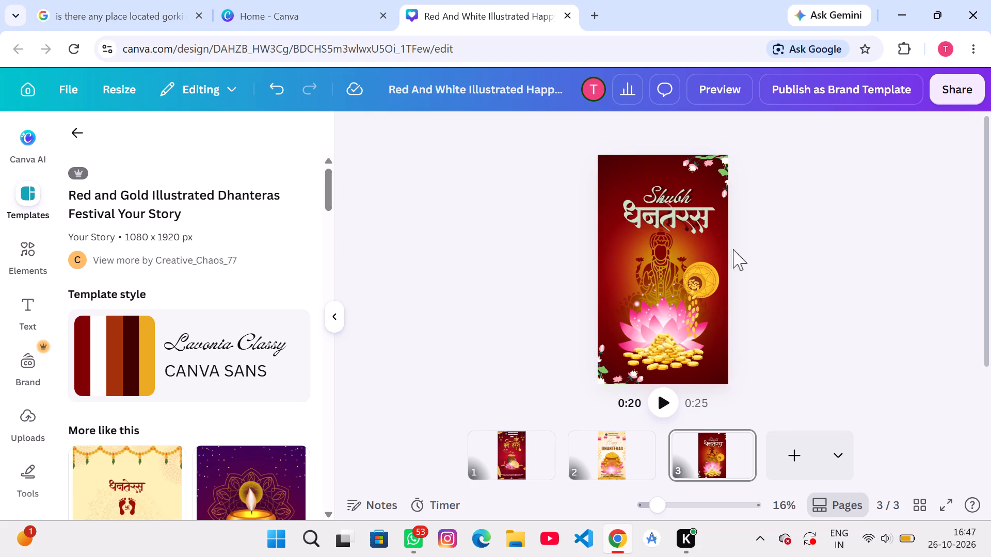
Nudge the goddess Lakshmi figure on page 3 slightly downward, away from the lettering.
{"action": "left_click", "coordinate": [655, 243]}
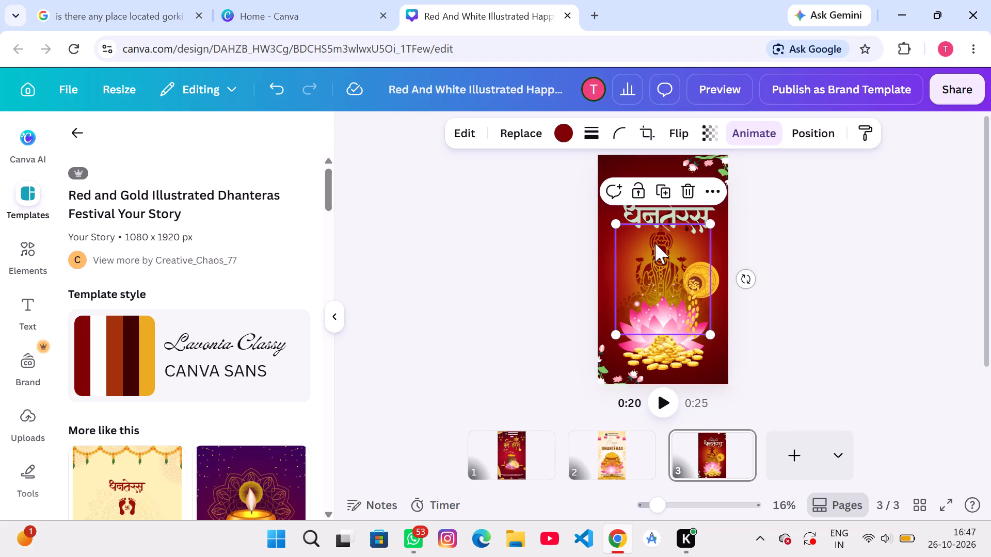
{"action": "key", "text": "Down"}
{"action": "key", "text": "Down"}
{"action": "key", "text": "Down"}
{"action": "key", "text": "Down"}
{"action": "key", "text": "Down"}
{"action": "key", "text": "Down"}
{"action": "key", "text": "Down"}
{"action": "key", "text": "Down"}
{"action": "key", "text": "Down"}
{"action": "key", "text": "Down"}
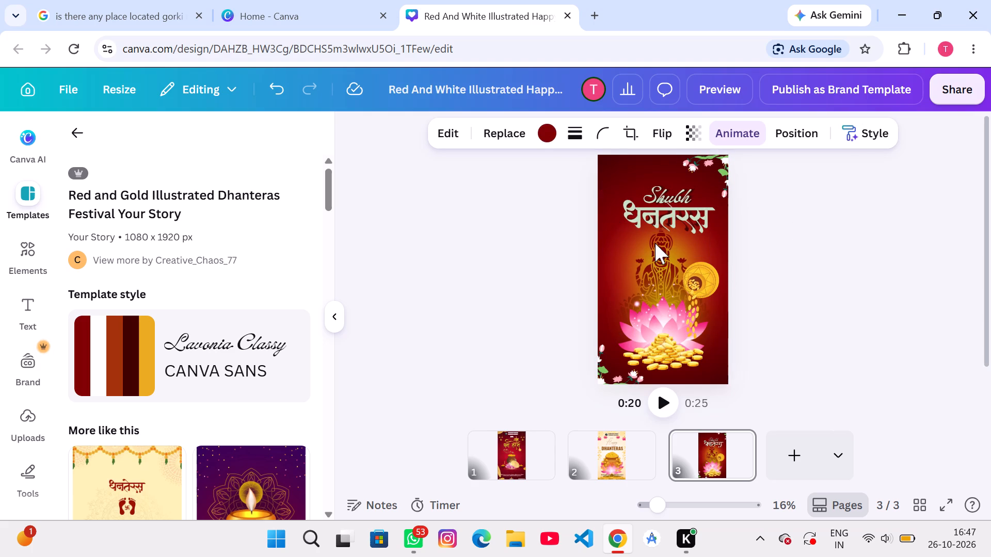
{"action": "left_click", "coordinate": [823, 261]}
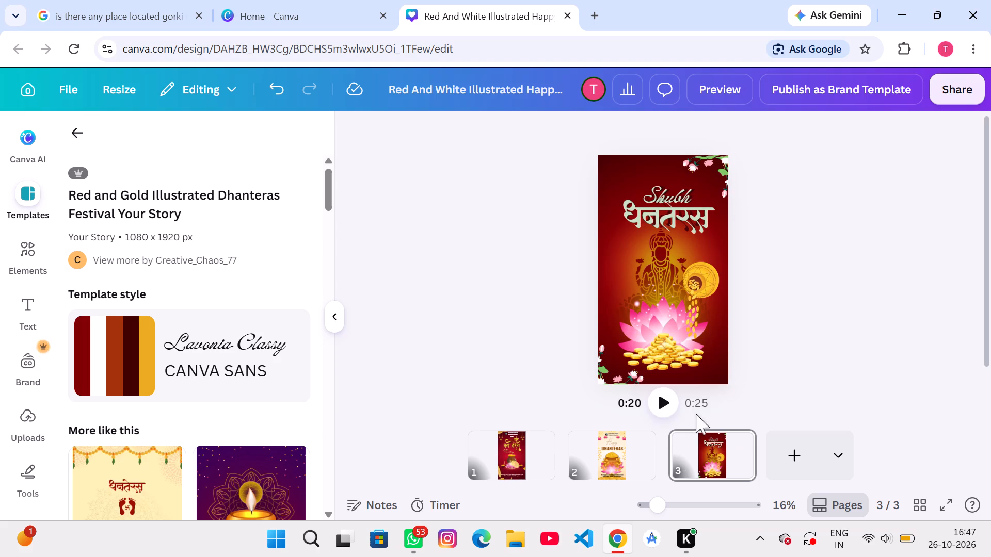
Shift the falling gold coins animation on page 1 to the left, away from the society name and greeting lettering.
{"action": "left_click", "coordinate": [620, 444]}
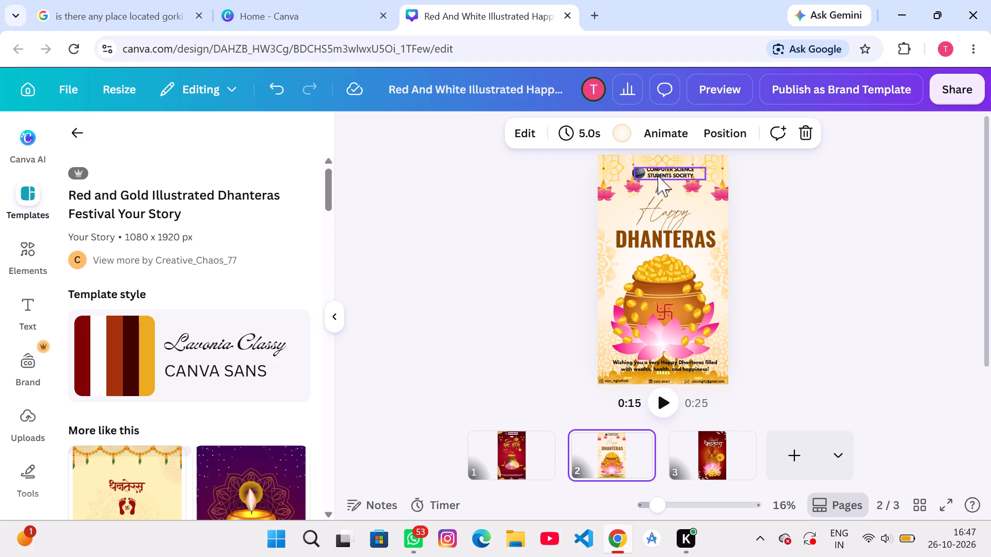
{"action": "left_click", "coordinate": [658, 175]}
{"action": "left_click", "coordinate": [524, 439]}
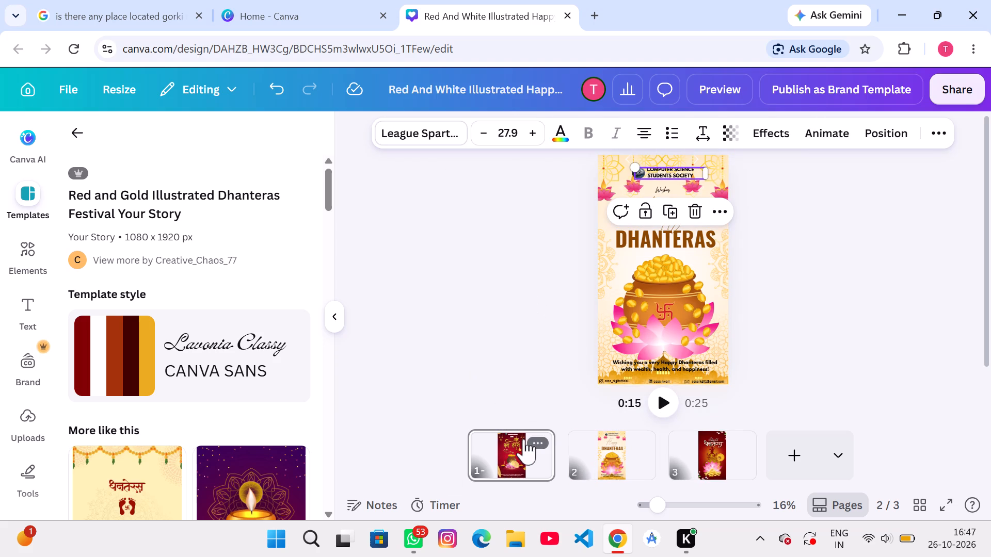
{"action": "left_click", "coordinate": [652, 166]}
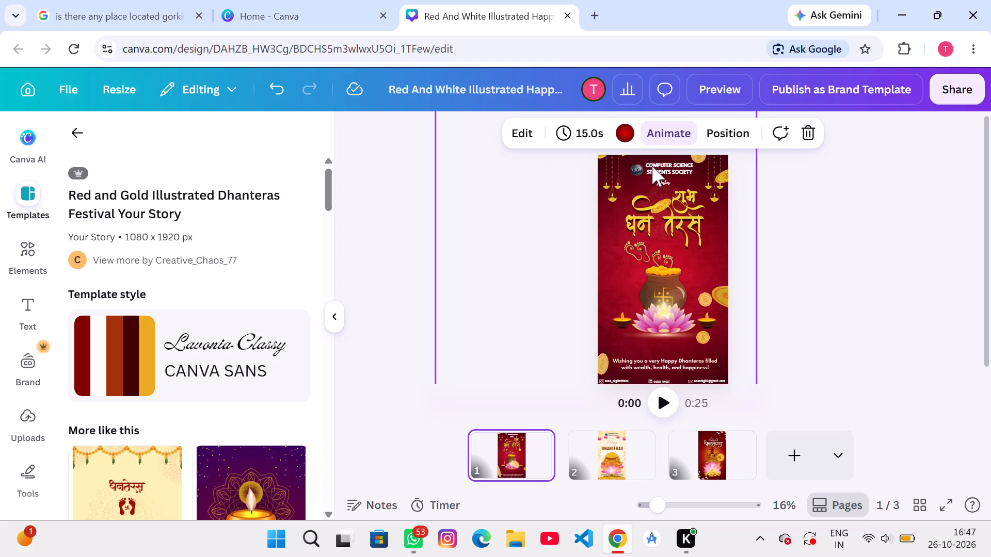
{"action": "left_click", "coordinate": [670, 167]}
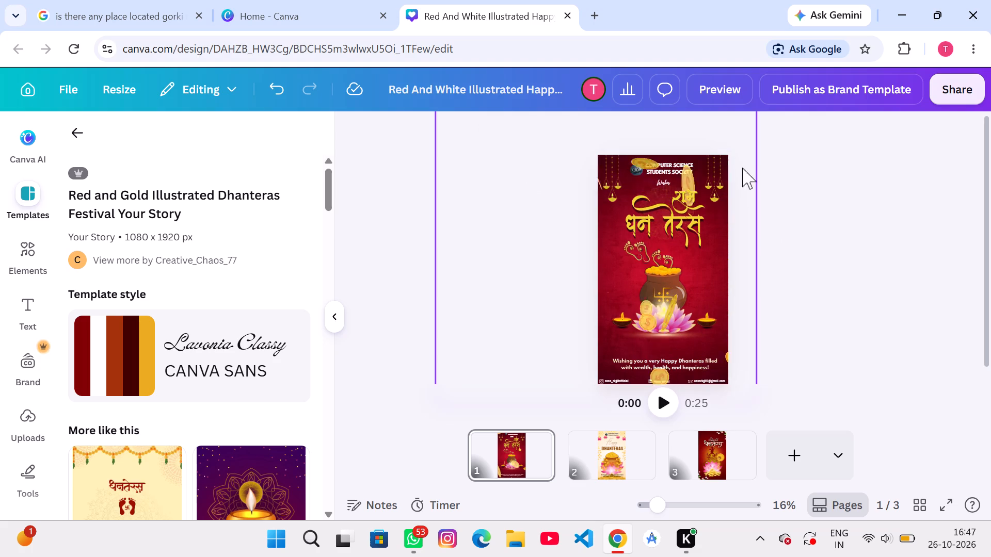
{"action": "left_click_drag", "start_coordinate": [677, 216], "coordinate": [632, 216]}
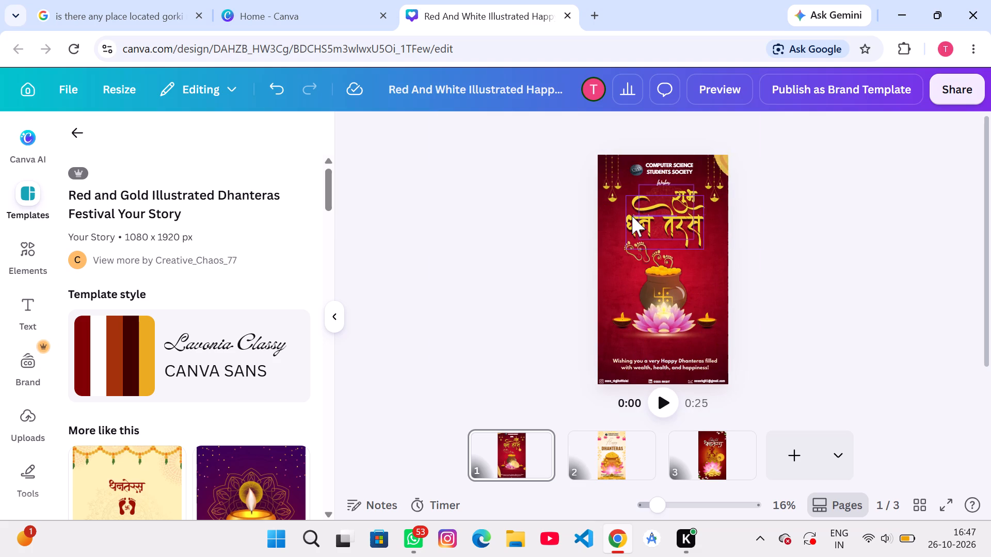
{"action": "left_click_drag", "start_coordinate": [632, 216], "coordinate": [632, 215]}
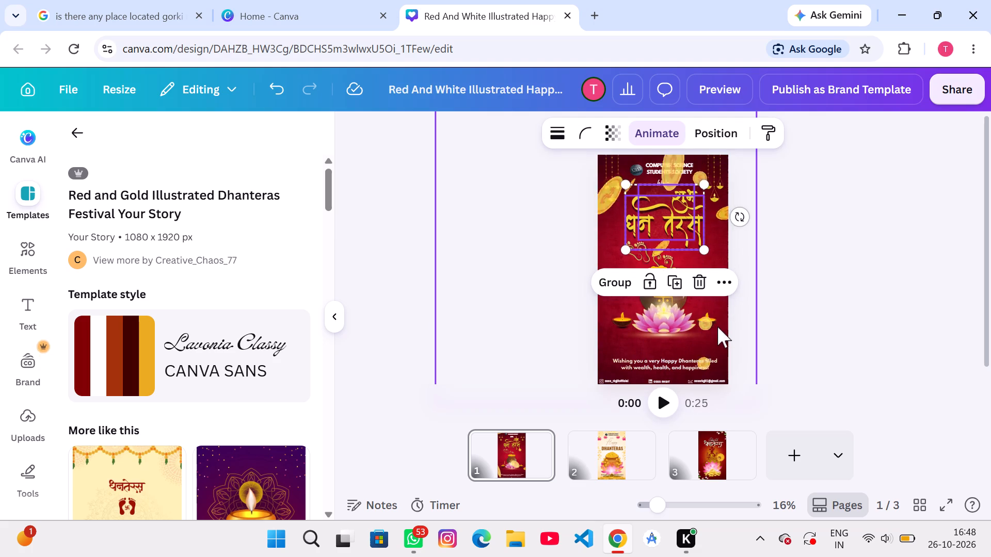
{"action": "left_click_drag", "start_coordinate": [719, 326], "coordinate": [661, 333]}
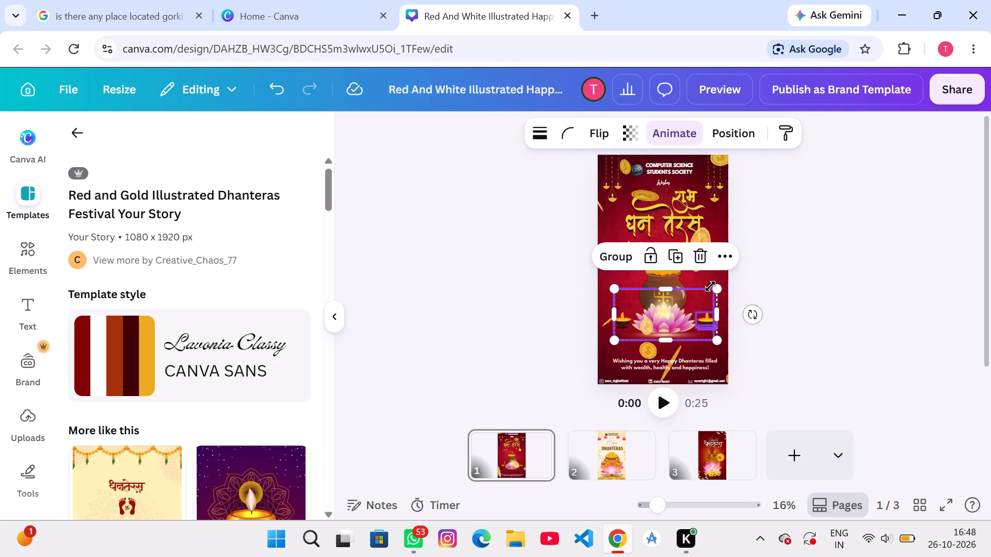
{"action": "left_click", "coordinate": [686, 203]}
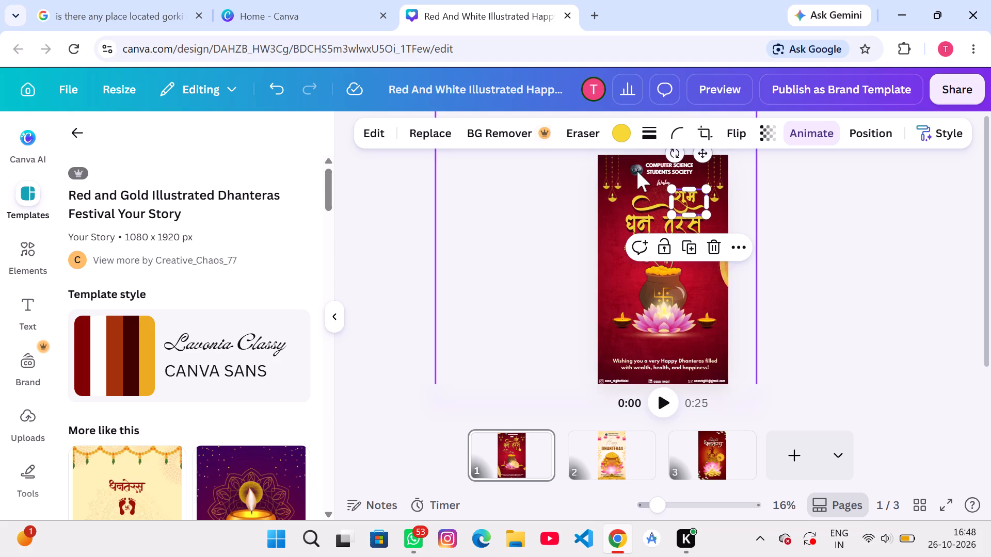
{"action": "left_click", "coordinate": [637, 171]}
{"action": "left_click_drag", "start_coordinate": [707, 176], "coordinate": [688, 178]}
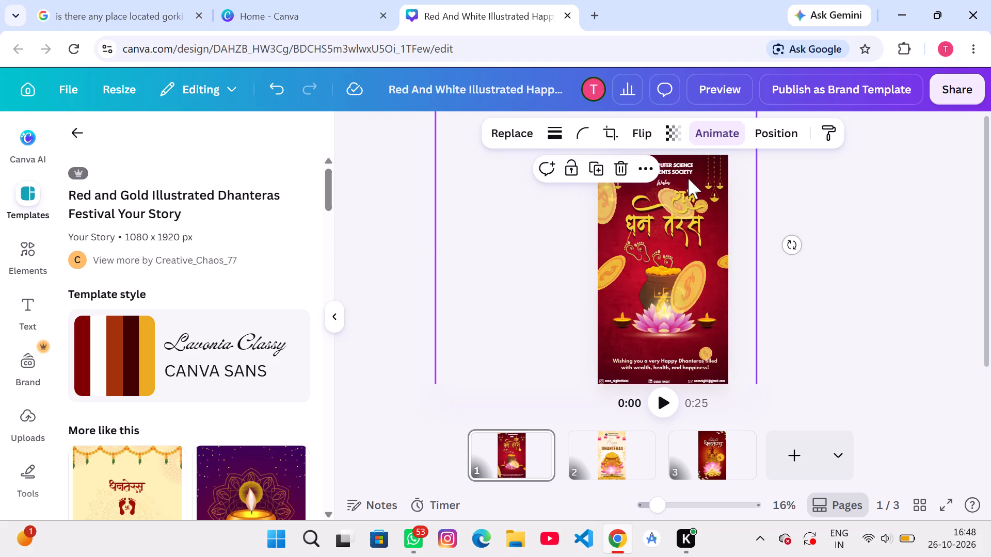
{"action": "left_click_drag", "start_coordinate": [688, 178], "coordinate": [589, 189]}
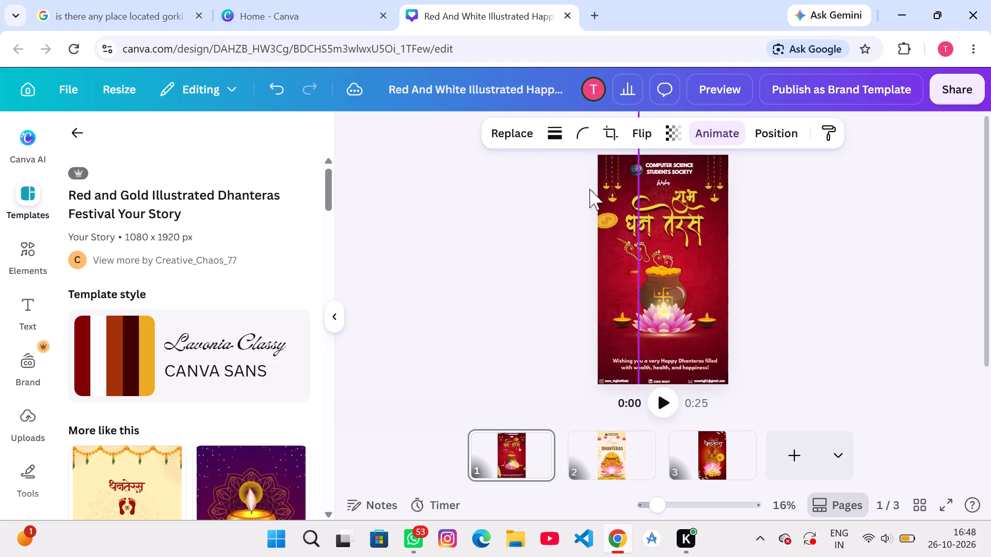
Copy the white "COMPUTER SCIENCE STUDENTS SOCIETY" text from page 1 to the top of page 3.
{"action": "left_click", "coordinate": [656, 167]}
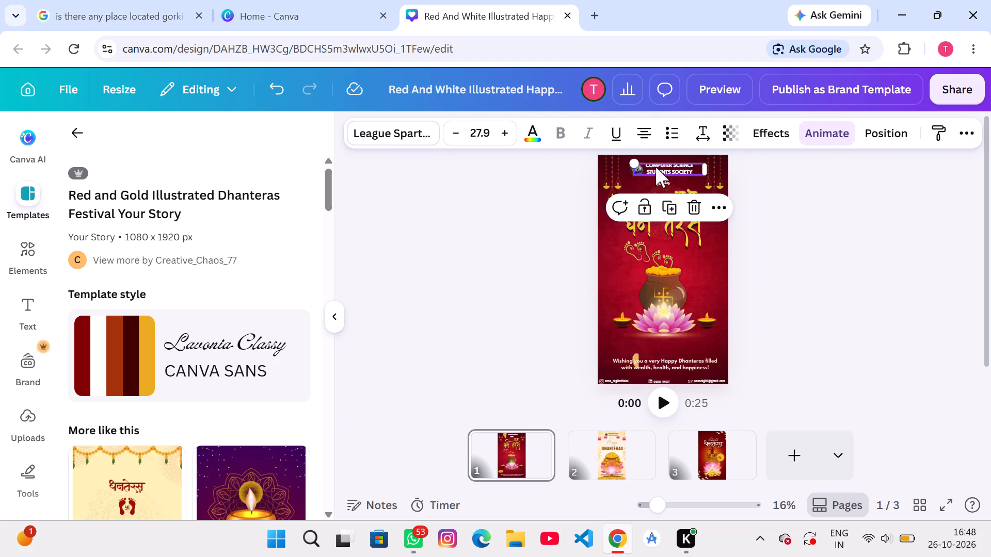
{"action": "key", "text": "ctrl+c"}
{"action": "left_click", "coordinate": [656, 167]}
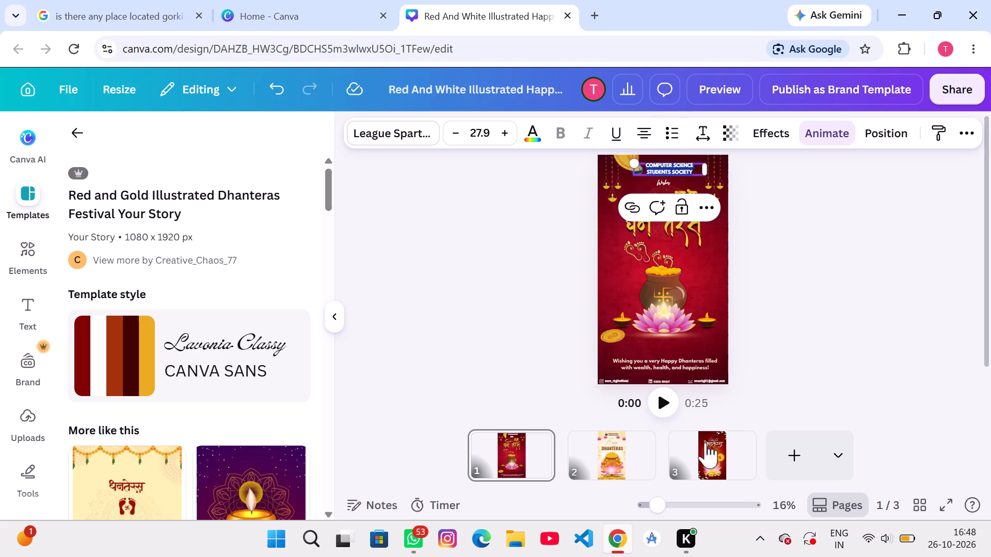
{"action": "left_click", "coordinate": [707, 449]}
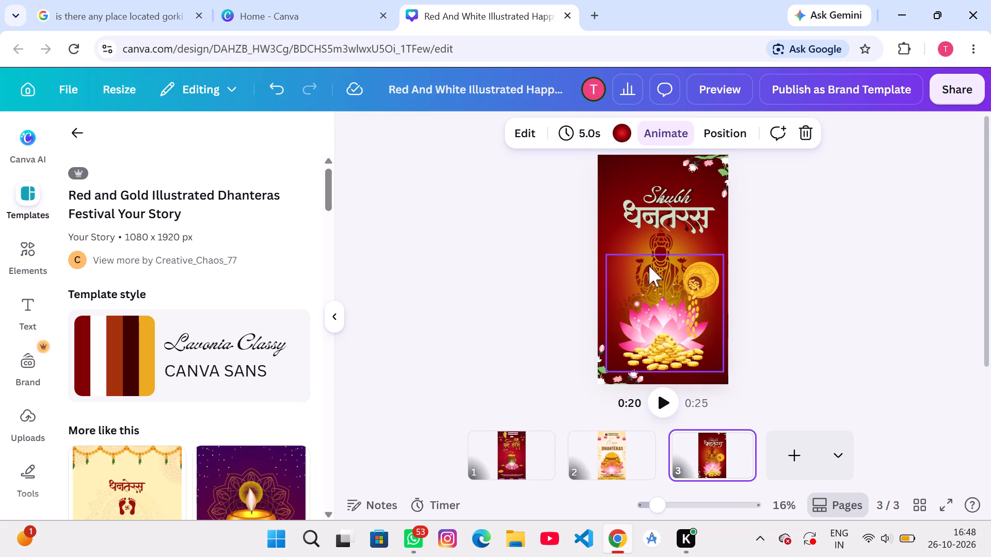
{"action": "key", "text": "ctrl+v"}
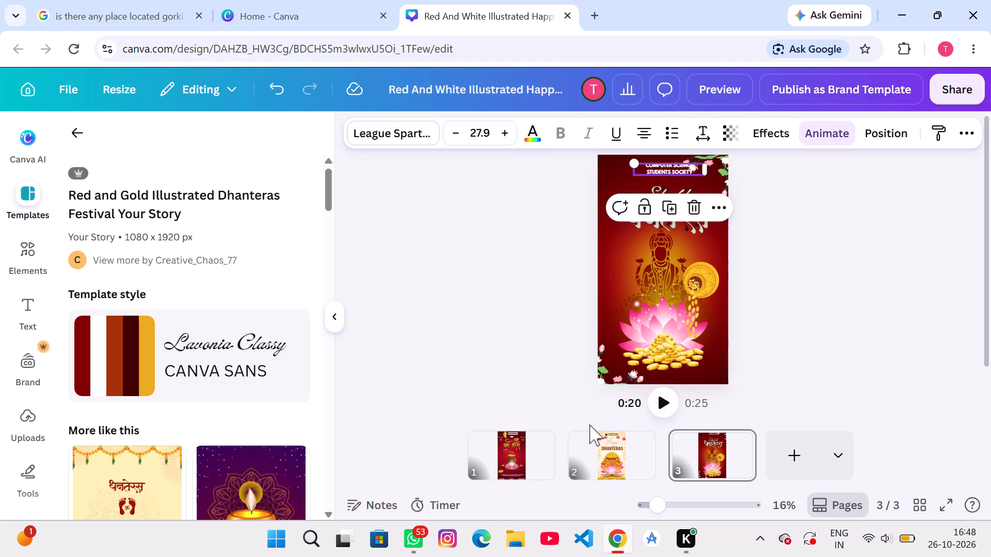
Copy the society logo from page 1 to page 3, beside the society name.
{"action": "left_click", "coordinate": [544, 451]}
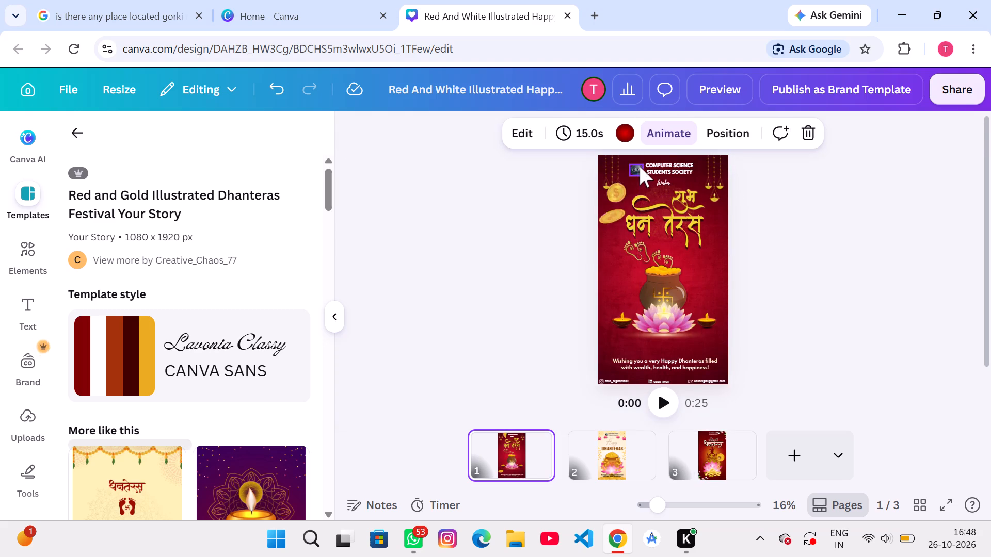
{"action": "left_click", "coordinate": [640, 166]}
{"action": "key", "text": "ctrl+c"}
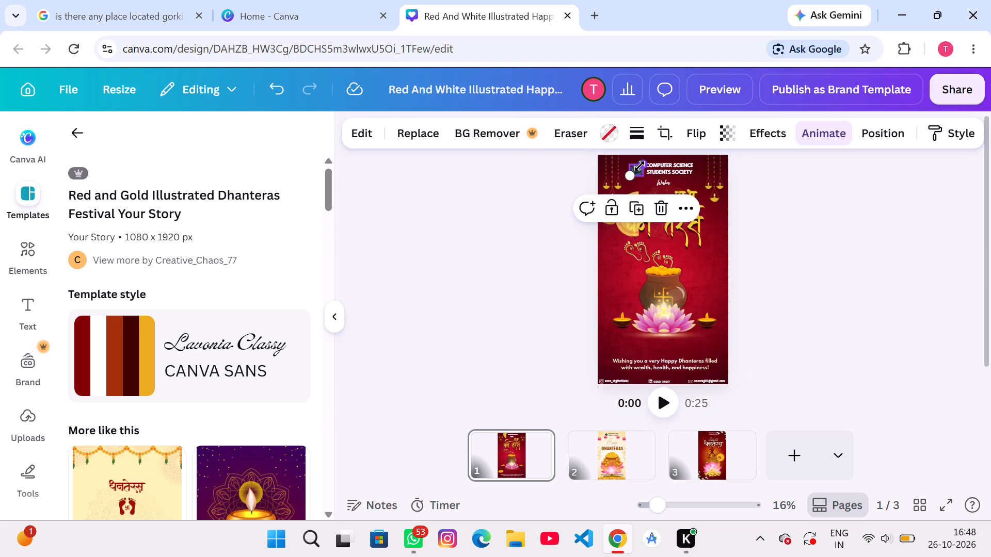
{"action": "left_click", "coordinate": [694, 446]}
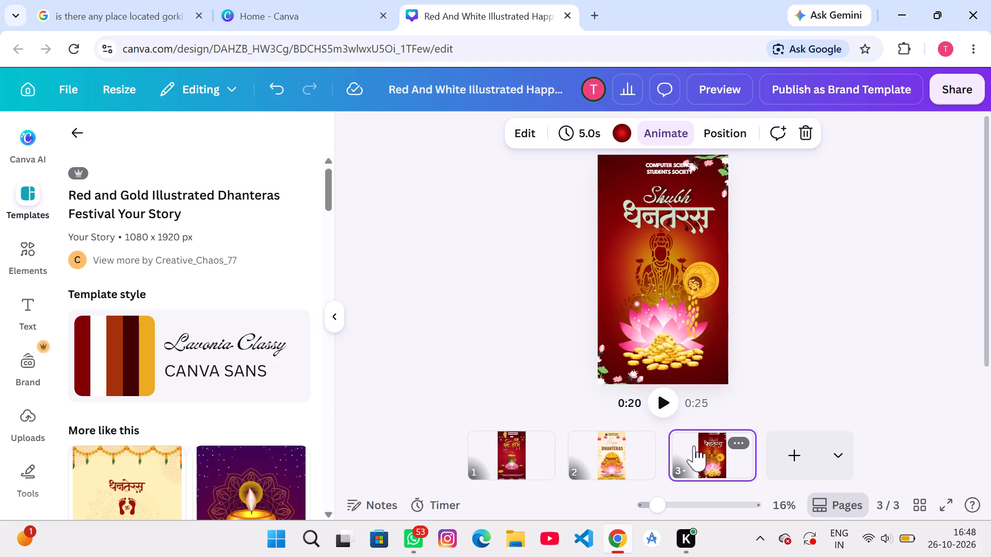
{"action": "key", "text": "ctrl+v"}
{"action": "left_click", "coordinate": [814, 350]}
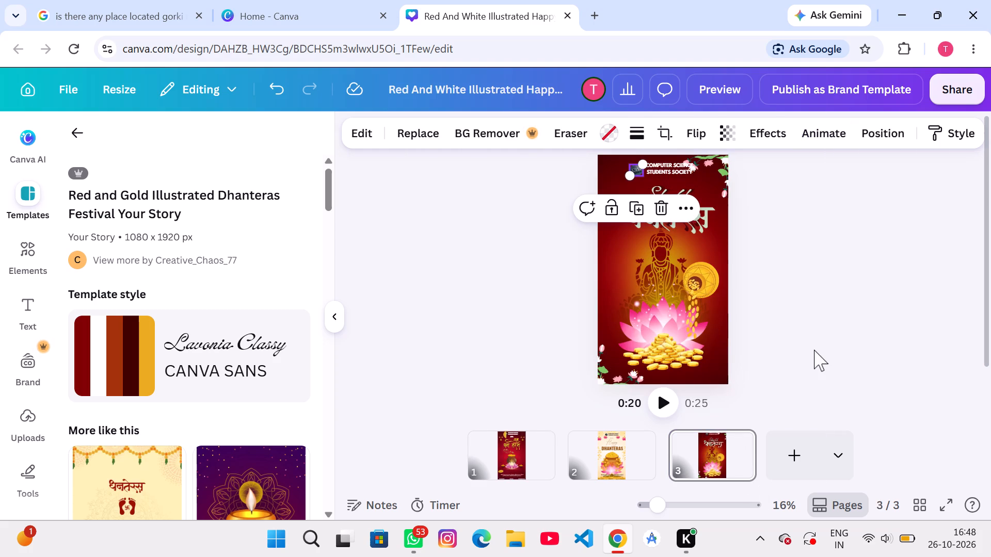
Nudge the "COMPUTER SCIENCE STUDENTS SOCIETY" text on page 3 in small increments to align it beside the logo.
{"action": "left_click", "coordinate": [644, 168]}
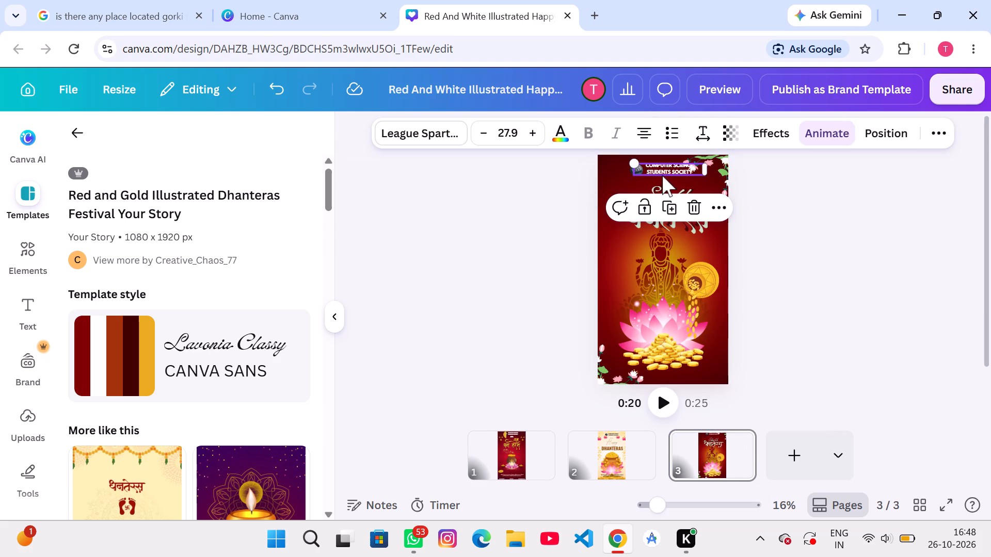
{"action": "left_click", "coordinate": [900, 208]}
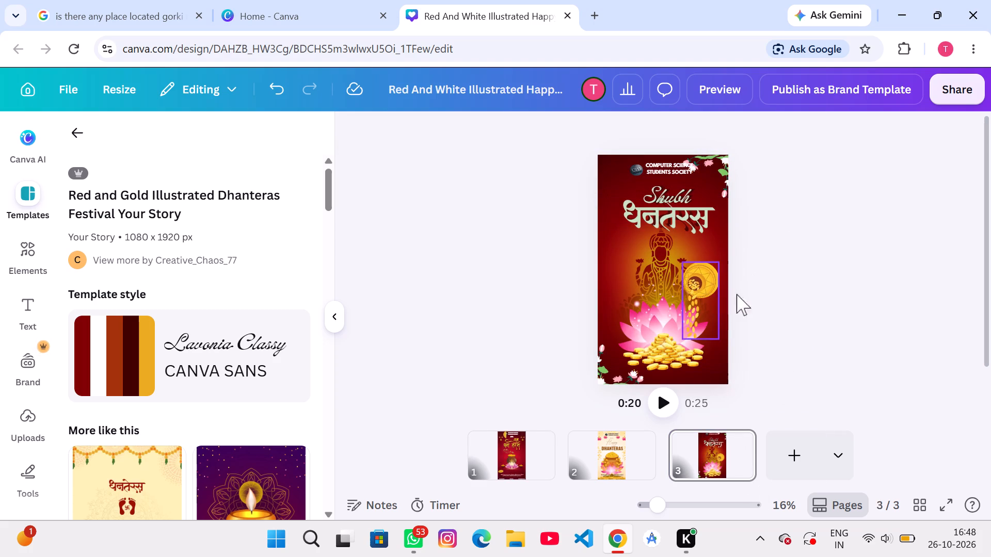
{"action": "left_click", "coordinate": [669, 169]}
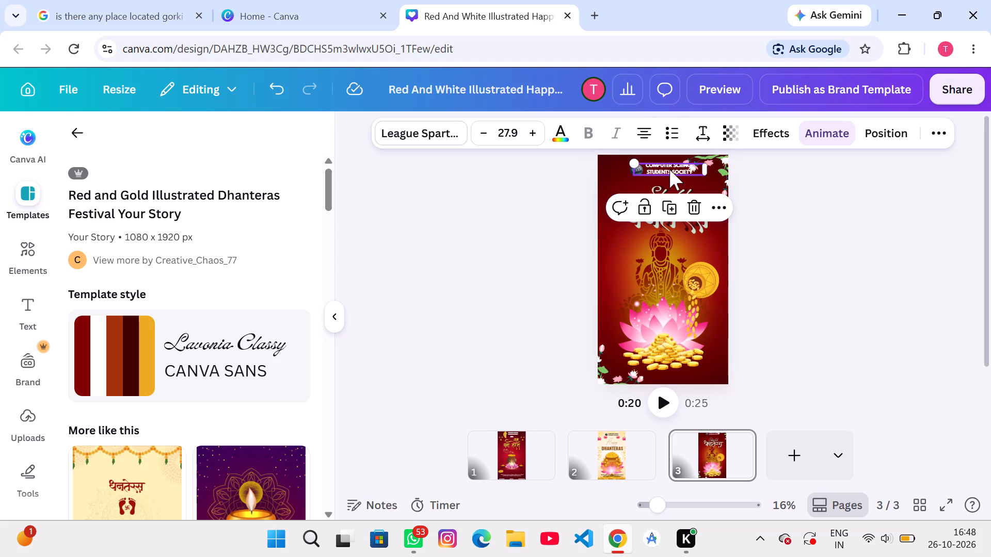
{"action": "key", "text": "Left"}
{"action": "key", "text": "Left"}
{"action": "key", "text": "Left"}
{"action": "key", "text": "Left"}
{"action": "key", "text": "Left"}
{"action": "key", "text": "Left"}
{"action": "key", "text": "Left"}
{"action": "key", "text": "Left"}
{"action": "key", "text": "Left"}
{"action": "key", "text": "Left"}
{"action": "key", "text": "Left"}
{"action": "key", "text": "Left"}
{"action": "key", "text": "Left"}
{"action": "key", "text": "Left"}
{"action": "key", "text": "Left"}
{"action": "key", "text": "Left"}
{"action": "key", "text": "Left"}
{"action": "key", "text": "Left"}
{"action": "key", "text": "Left"}
{"action": "key", "text": "Left"}
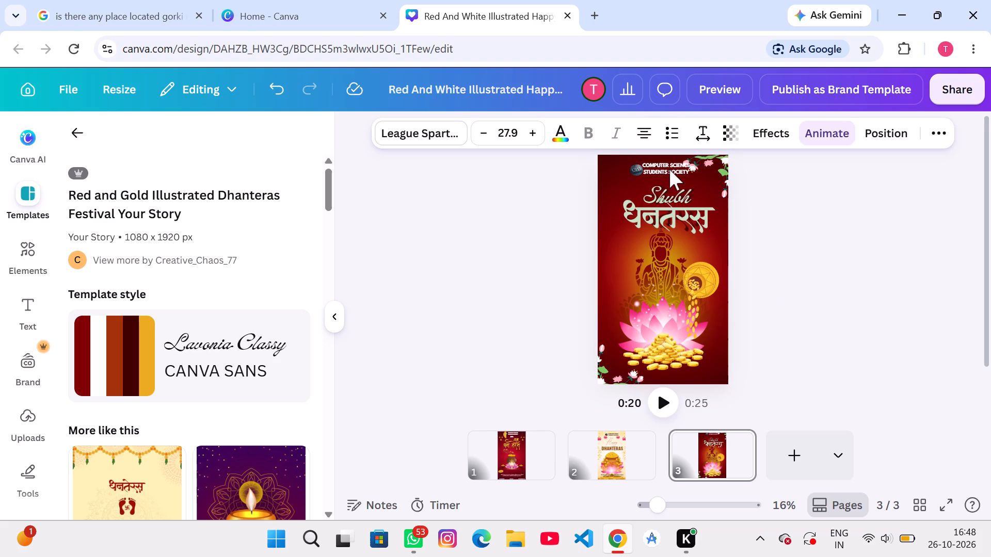
{"action": "key", "text": "Down"}
{"action": "key", "text": "Down"}
{"action": "key", "text": "Down"}
{"action": "key", "text": "Down"}
{"action": "key", "text": "Down"}
{"action": "key", "text": "Down"}
{"action": "key", "text": "Right"}
{"action": "key", "text": "Right"}
{"action": "key", "text": "Right"}
{"action": "key", "text": "Right"}
{"action": "key", "text": "Right"}
{"action": "key", "text": "Right"}
{"action": "key", "text": "Right"}
{"action": "key", "text": "Right"}
{"action": "key", "text": "Right"}
{"action": "key", "text": "Right"}
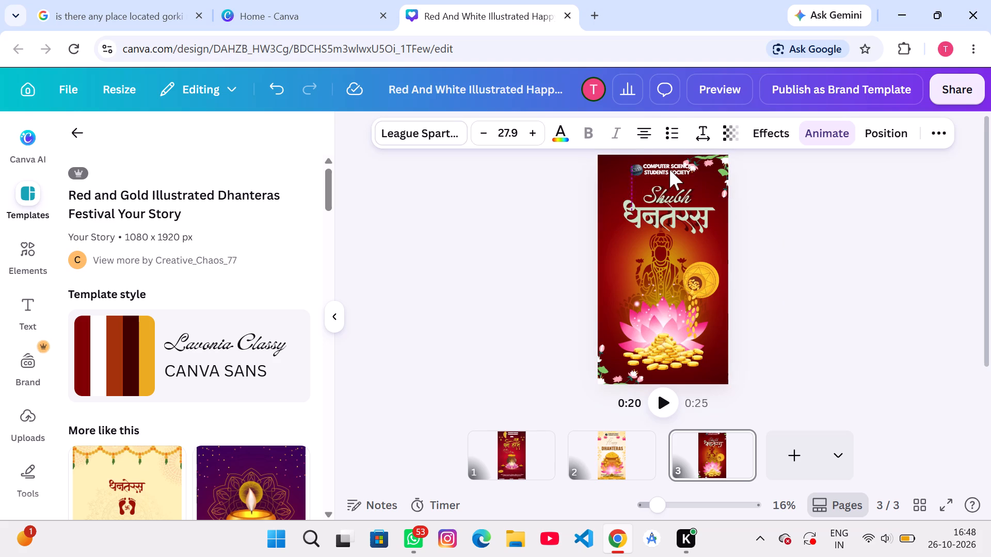
{"action": "key", "text": "Up"}
{"action": "key", "text": "Up"}
{"action": "key", "text": "Up"}
{"action": "key", "text": "Up"}
{"action": "key", "text": "Up"}
{"action": "key", "text": "Up"}
{"action": "key", "text": "Up"}
{"action": "key", "text": "Up"}
{"action": "key", "text": "Up"}
{"action": "key", "text": "Up"}
{"action": "key", "text": "Up"}
{"action": "key", "text": "Up"}
{"action": "key", "text": "Up"}
{"action": "key", "text": "Up"}
{"action": "key", "text": "Right"}
{"action": "key", "text": "Right"}
{"action": "key", "text": "Right"}
{"action": "key", "text": "Right"}
{"action": "key", "text": "Right"}
{"action": "key", "text": "Right"}
{"action": "key", "text": "Right"}
{"action": "key", "text": "Right"}
{"action": "key", "text": "Right"}
{"action": "key", "text": "Right"}
{"action": "key", "text": "Right"}
{"action": "key", "text": "Right"}
{"action": "key", "text": "Right"}
{"action": "key", "text": "Right"}
{"action": "key", "text": "Right"}
{"action": "key", "text": "Right"}
{"action": "key", "text": "Right"}
{"action": "key", "text": "Right"}
{"action": "key", "text": "Right"}
{"action": "key", "text": "Right"}
{"action": "key", "text": "Right"}
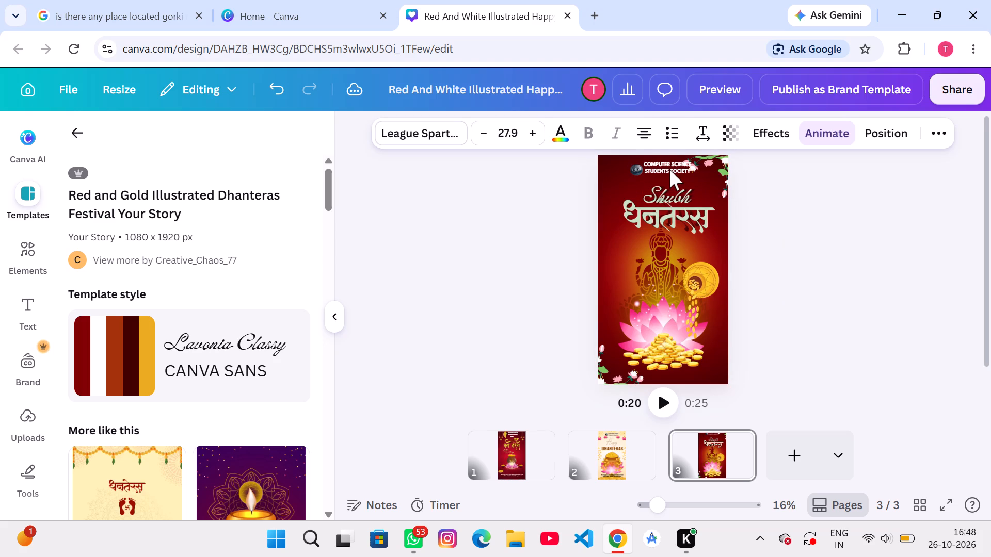
{"action": "key", "text": "Down"}
{"action": "key", "text": "Down"}
{"action": "key", "text": "Down"}
{"action": "key", "text": "Down"}
{"action": "key", "text": "Down"}
{"action": "key", "text": "Down"}
{"action": "key", "text": "Down"}
{"action": "key", "text": "Down"}
{"action": "key", "text": "Down"}
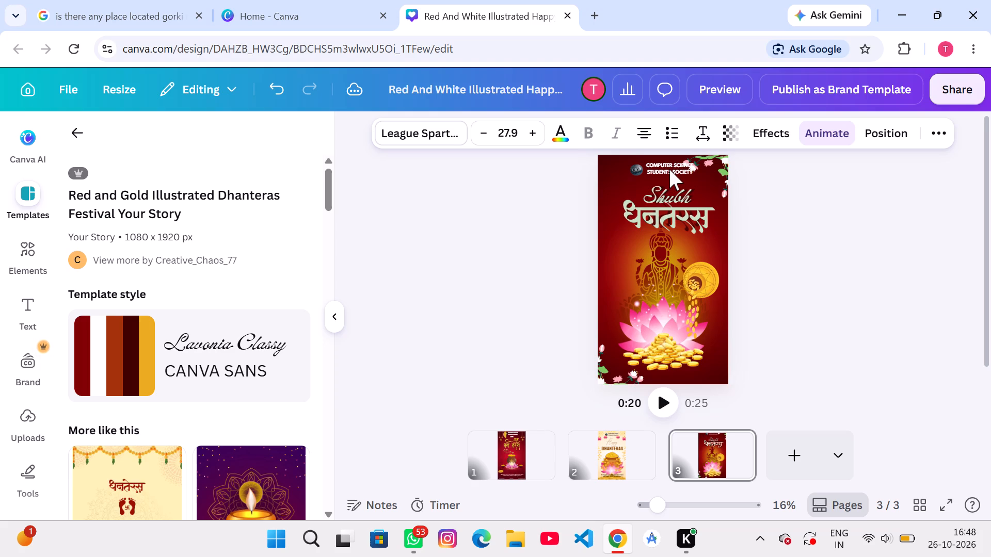
Move the lotus decoration in page 3's upper-right corner outward, clear of the society name.
{"action": "left_click", "coordinate": [724, 157]}
{"action": "left_click_drag", "start_coordinate": [724, 157], "coordinate": [734, 159]}
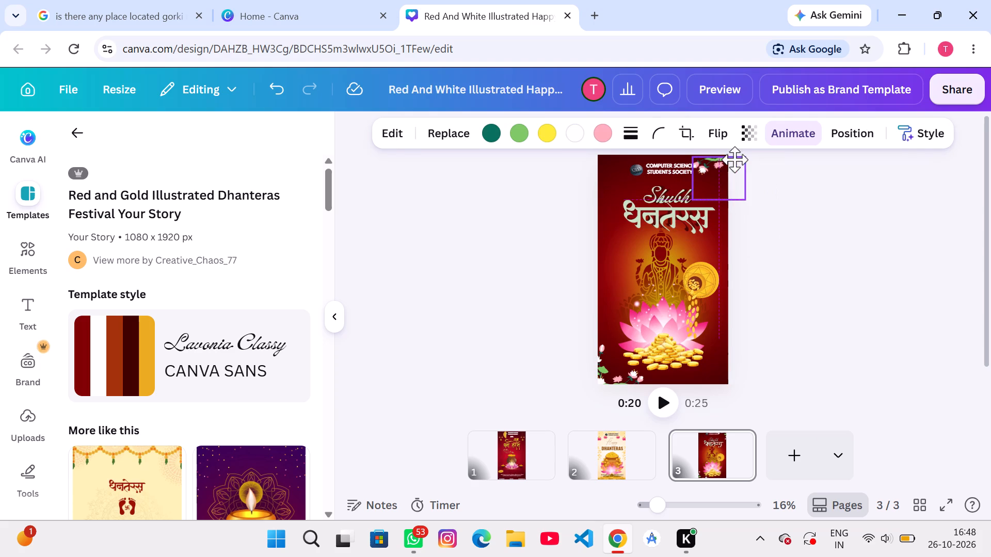
{"action": "left_click_drag", "start_coordinate": [734, 159], "coordinate": [739, 158]}
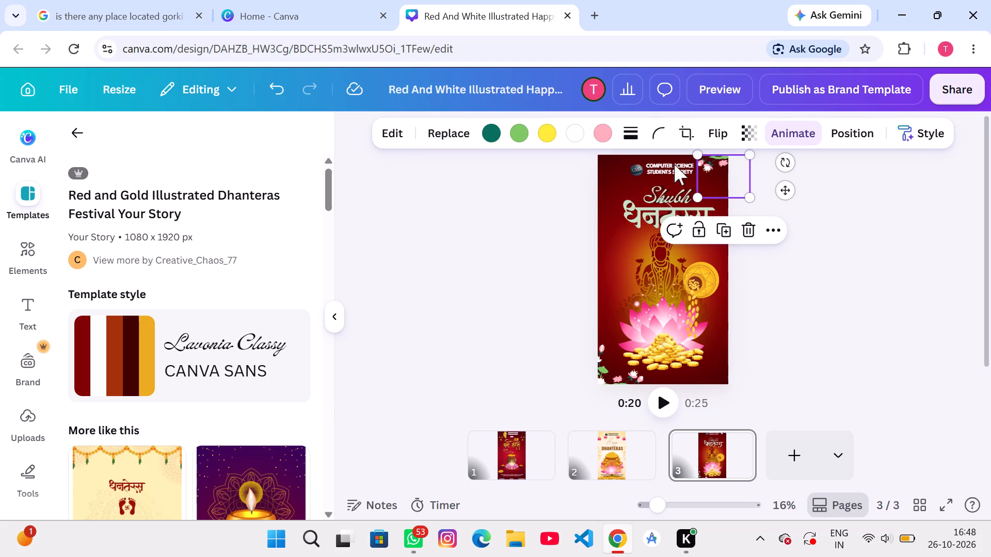
Copy the "Wishes" text from page 2 to page 3 and place it between the society name and "Shubh".
{"action": "left_click", "coordinate": [613, 447]}
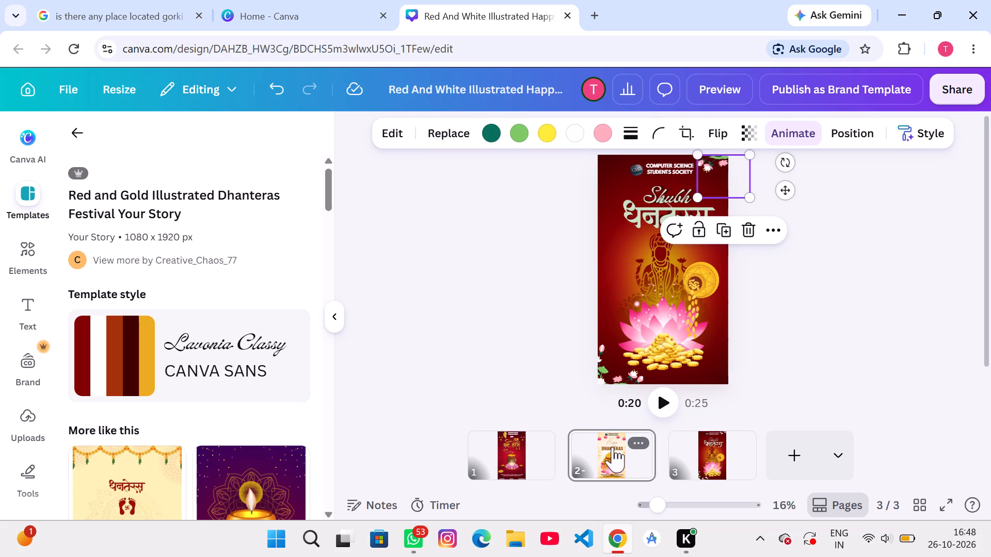
{"action": "left_click", "coordinate": [662, 185]}
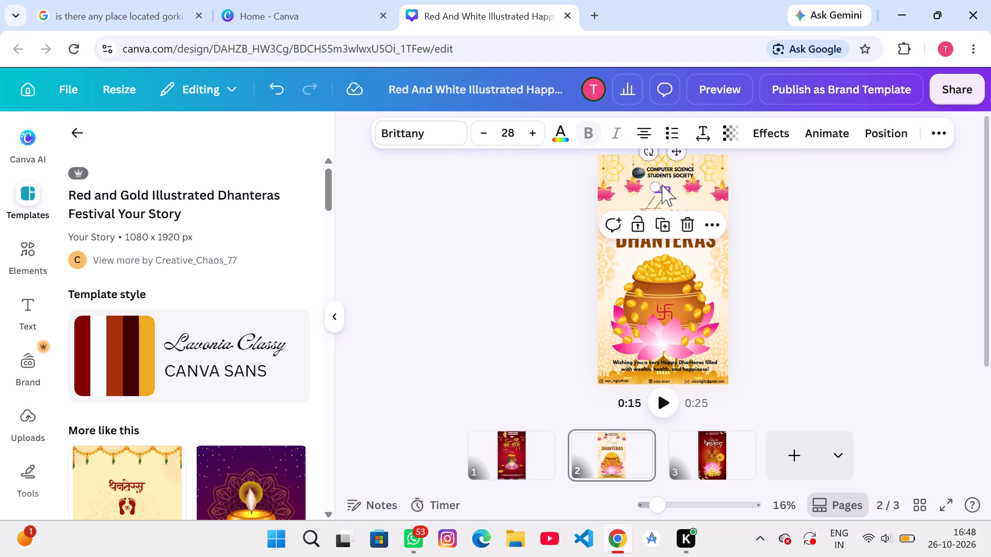
{"action": "key", "text": "ctrl+c"}
{"action": "left_click", "coordinate": [672, 458]}
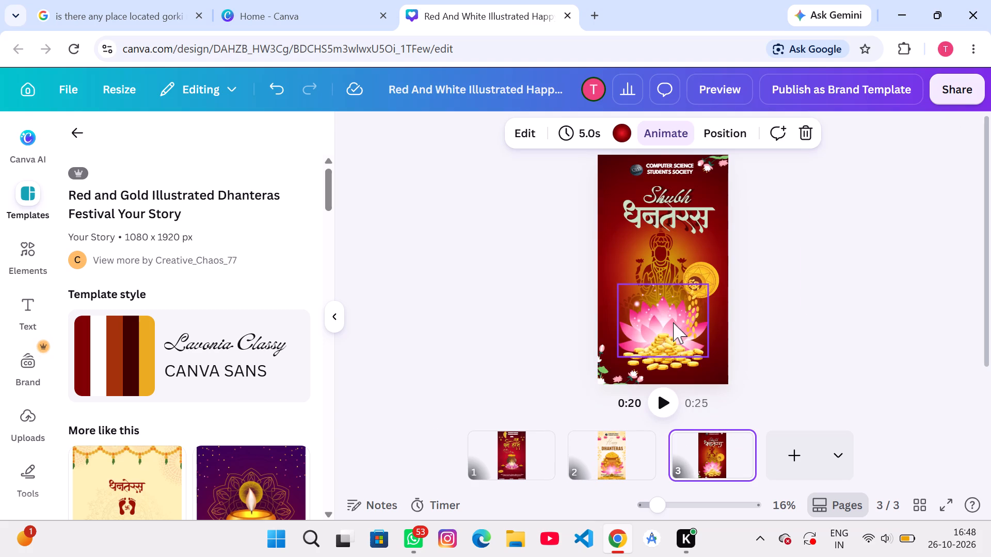
{"action": "key", "text": "ctrl+v"}
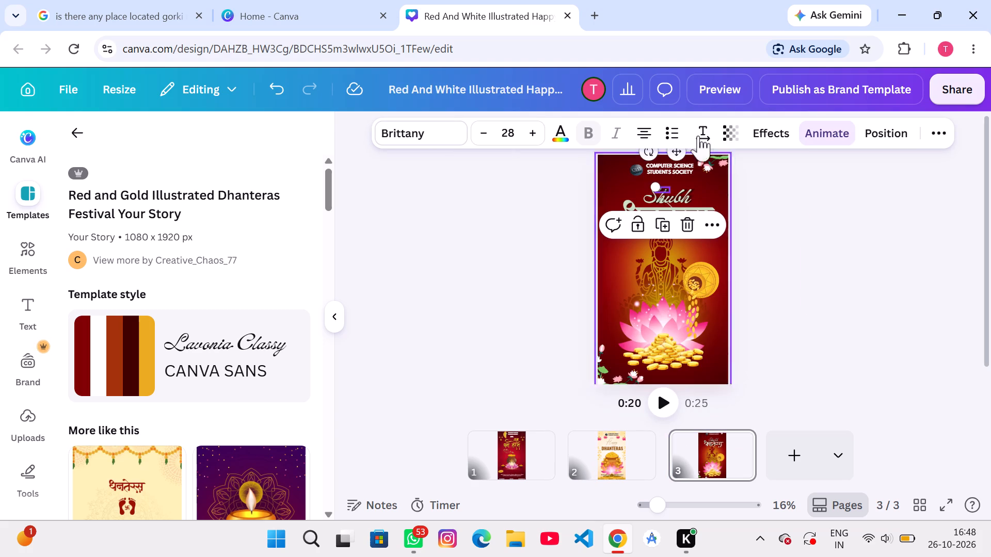
{"action": "left_click_drag", "start_coordinate": [669, 156], "coordinate": [680, 150]}
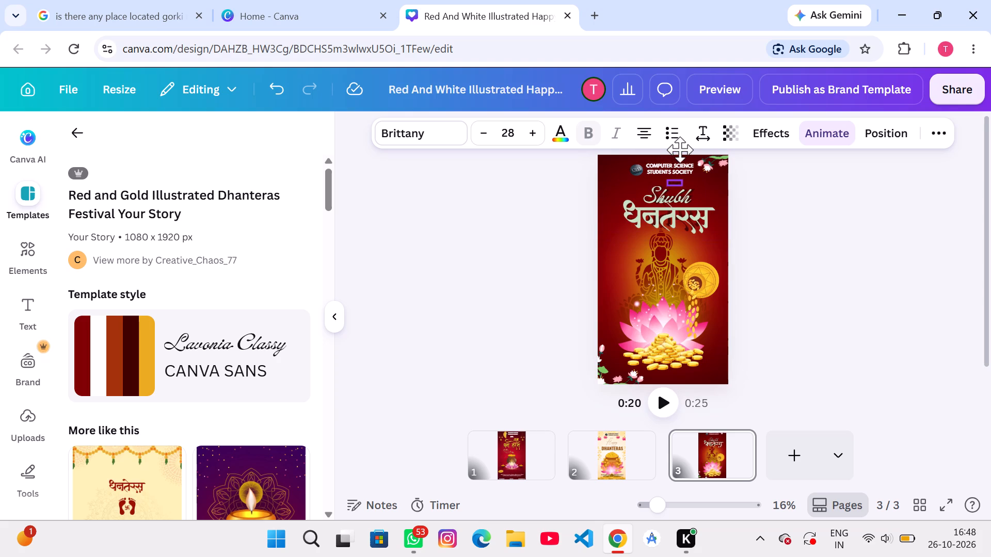
{"action": "left_click_drag", "start_coordinate": [680, 150], "coordinate": [676, 150]}
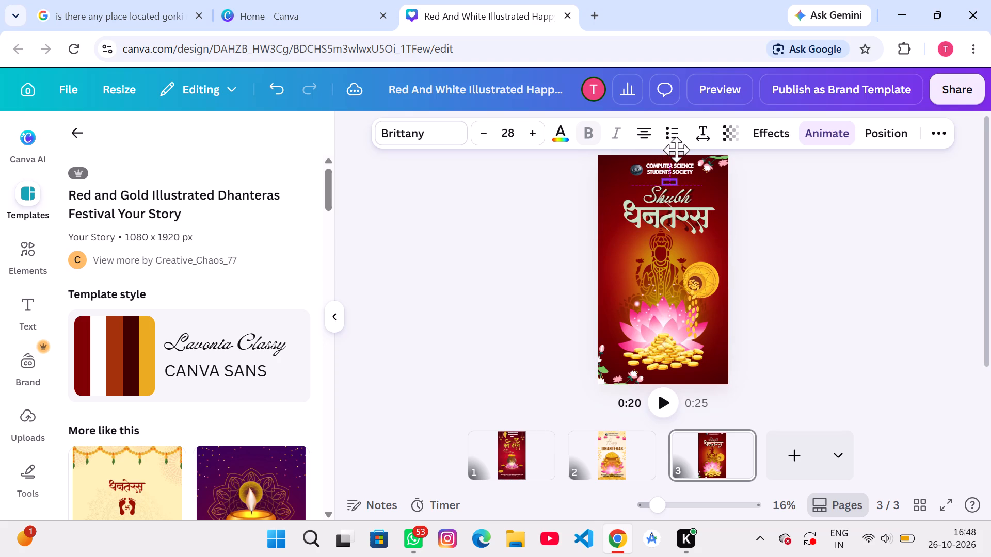
{"action": "left_click_drag", "start_coordinate": [676, 150], "coordinate": [677, 150]}
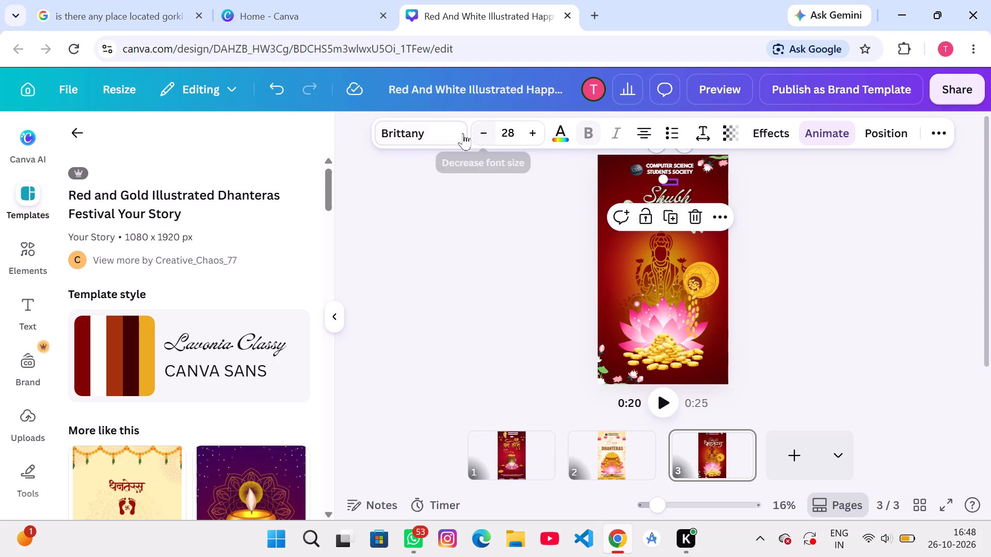
Change the colour of the "Wishes" text on page 3 to white.
{"action": "left_click", "coordinate": [551, 135]}
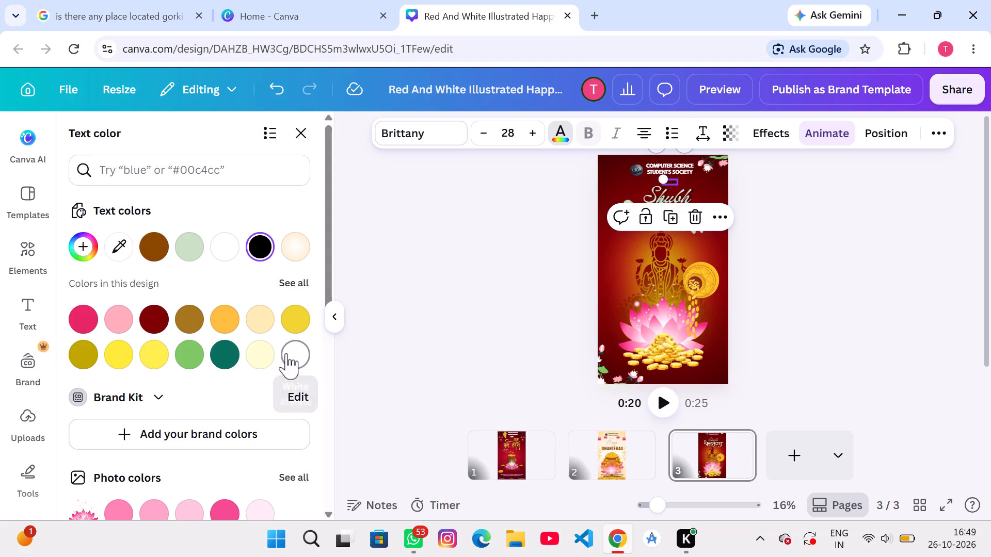
{"action": "left_click", "coordinate": [286, 353]}
{"action": "left_click", "coordinate": [801, 216]}
{"action": "left_click", "coordinate": [801, 216]}
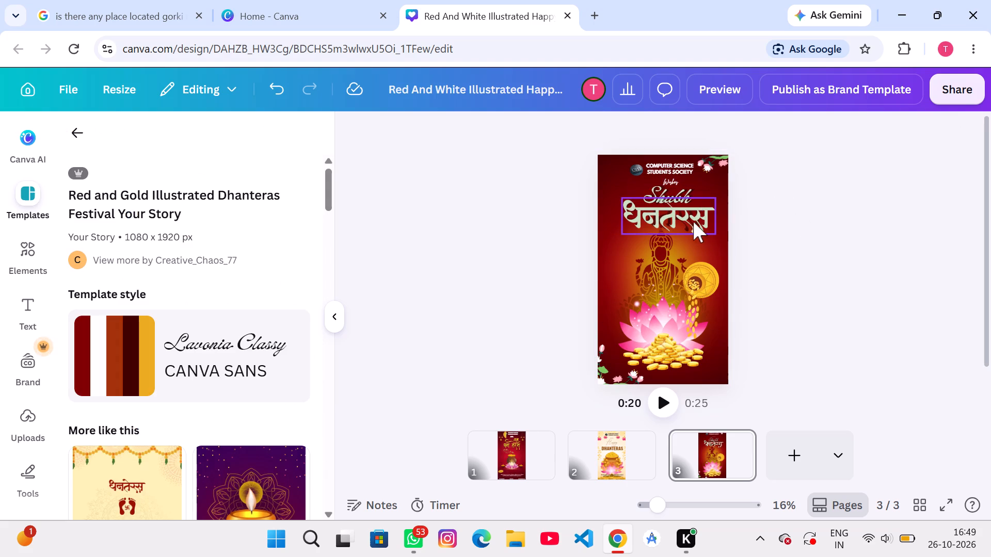
Nudge the "Wishes" text on page 3 slightly upward and sideways so it sits centred just beneath the society name.
{"action": "left_click", "coordinate": [673, 184]}
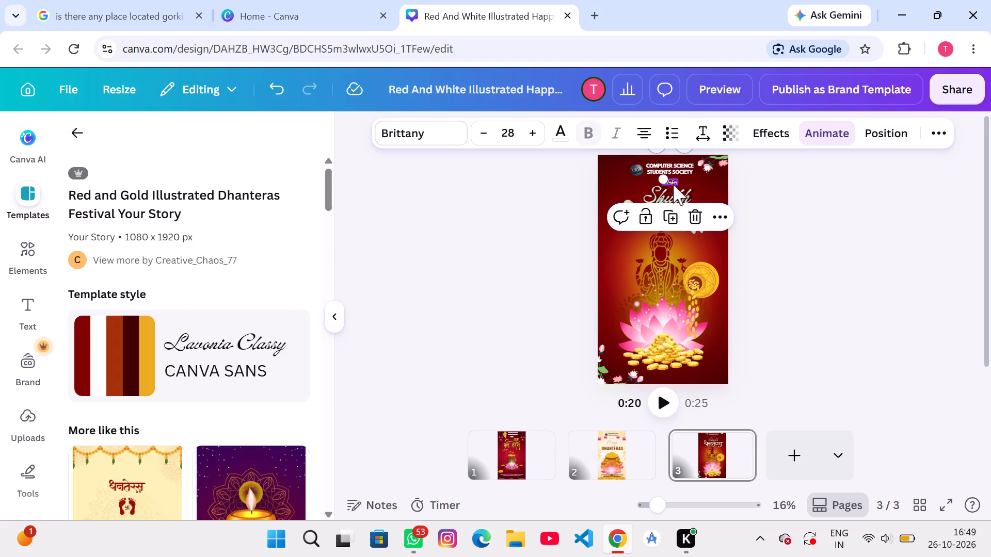
{"action": "key", "text": "Up"}
{"action": "key", "text": "Up"}
{"action": "key", "text": "Up"}
{"action": "key", "text": "Up"}
{"action": "key", "text": "Up"}
{"action": "key", "text": "Up"}
{"action": "key", "text": "Up"}
{"action": "key", "text": "Up"}
{"action": "key", "text": "Up"}
{"action": "key", "text": "Up"}
{"action": "key", "text": "Up"}
{"action": "key", "text": "Up"}
{"action": "key", "text": "Right"}
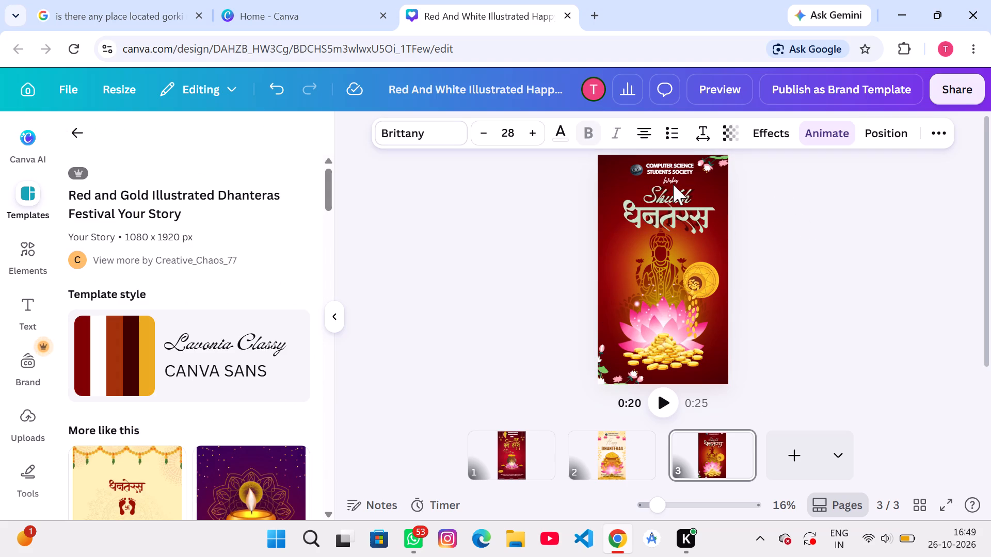
{"action": "key", "text": "Down"}
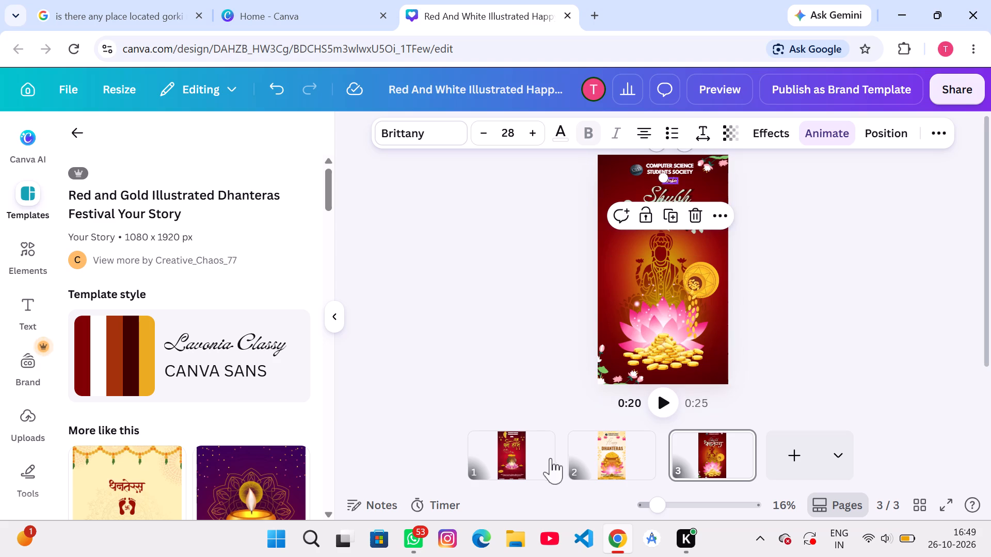
Copy the grouped contact footer from page 1 to page 3 and place it just above the page's bottom edge.
{"action": "left_click", "coordinate": [517, 458]}
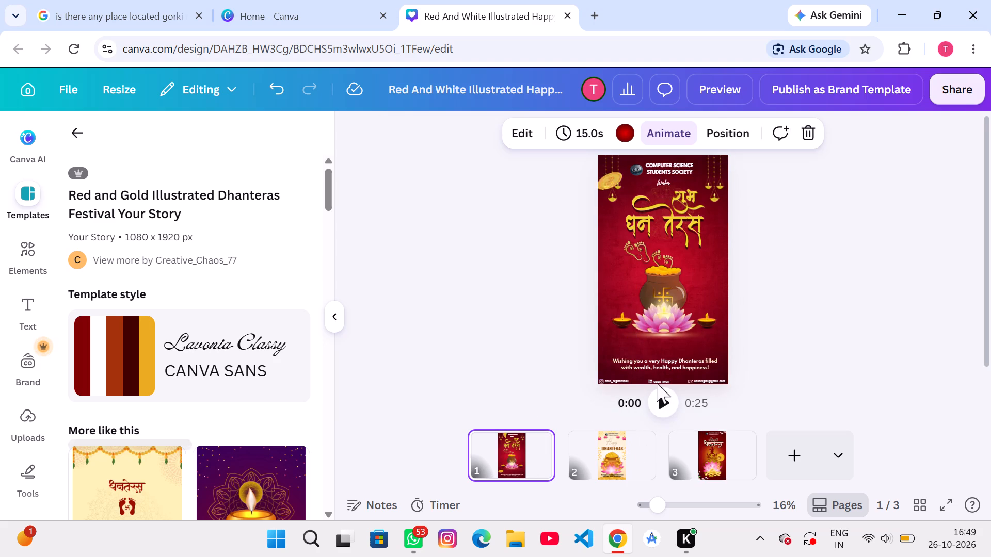
{"action": "left_click", "coordinate": [657, 383]}
{"action": "key", "text": "ctrl+c"}
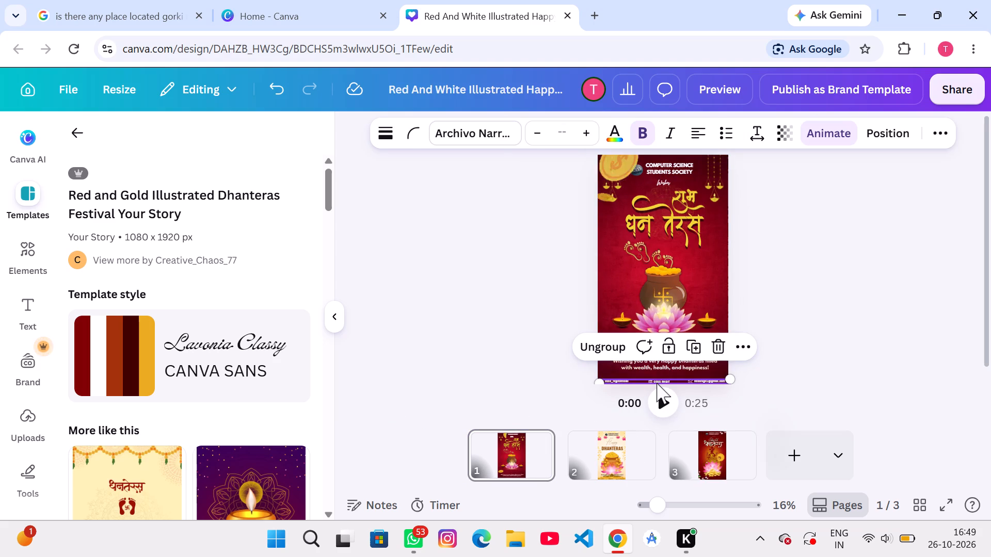
{"action": "left_click", "coordinate": [706, 472]}
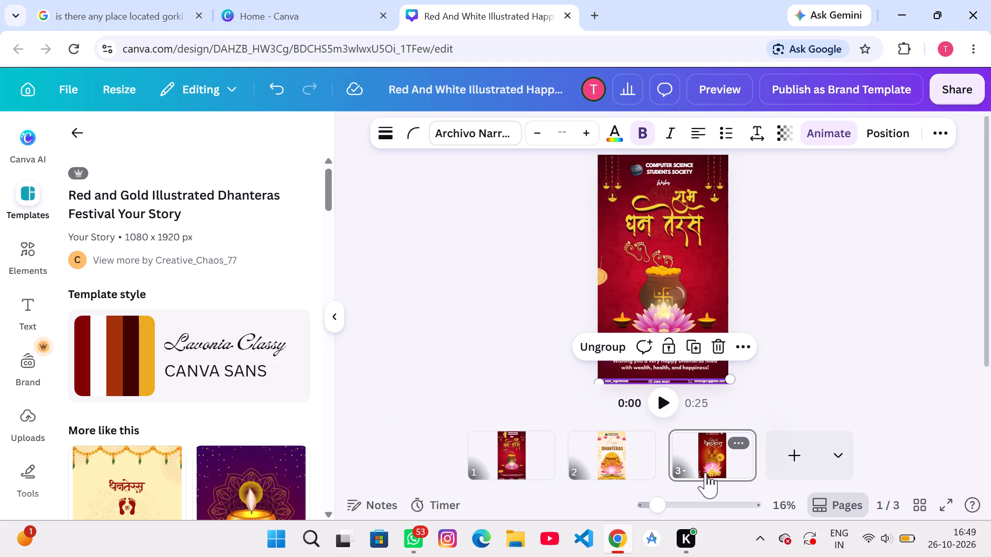
{"action": "key", "text": "ctrl+v"}
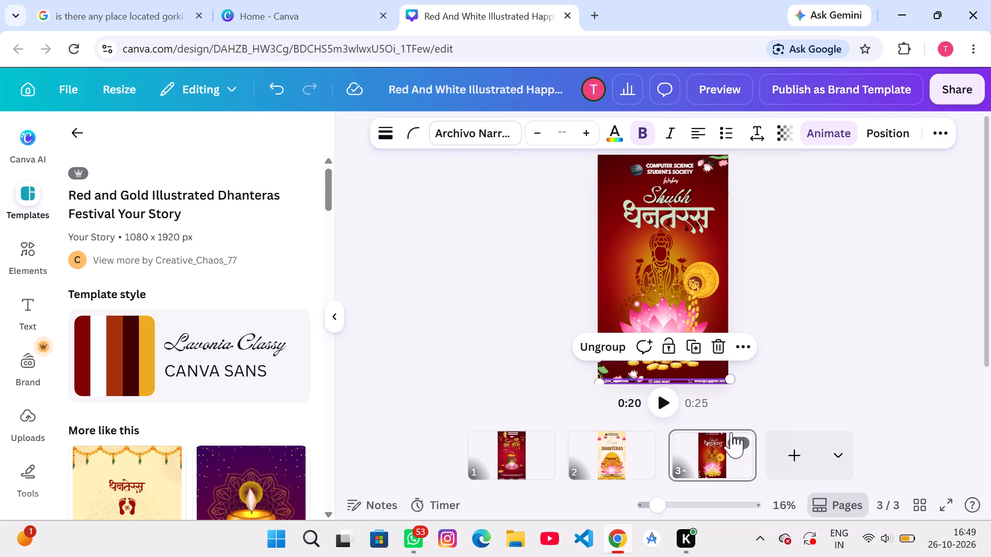
{"action": "left_click", "coordinate": [700, 380]}
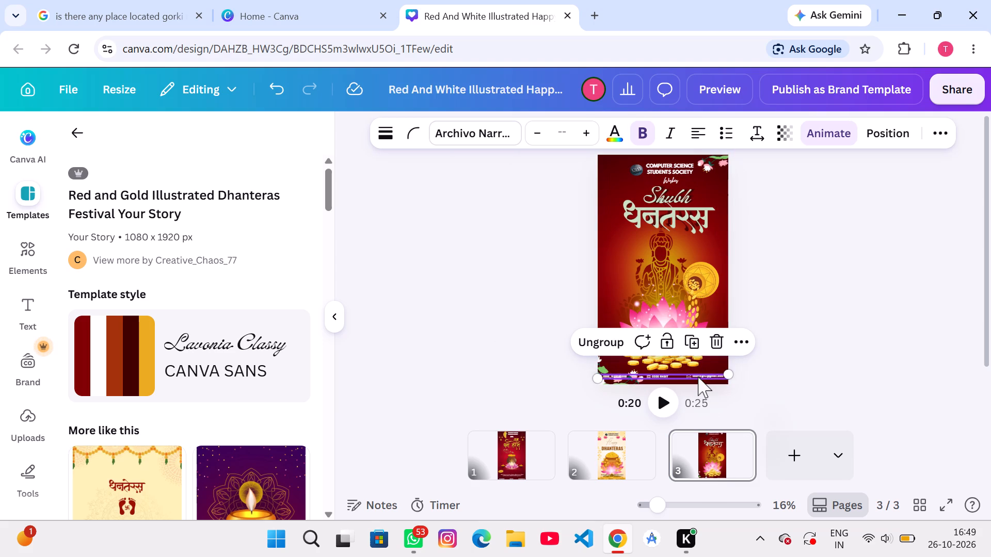
{"action": "left_click", "coordinate": [803, 334]}
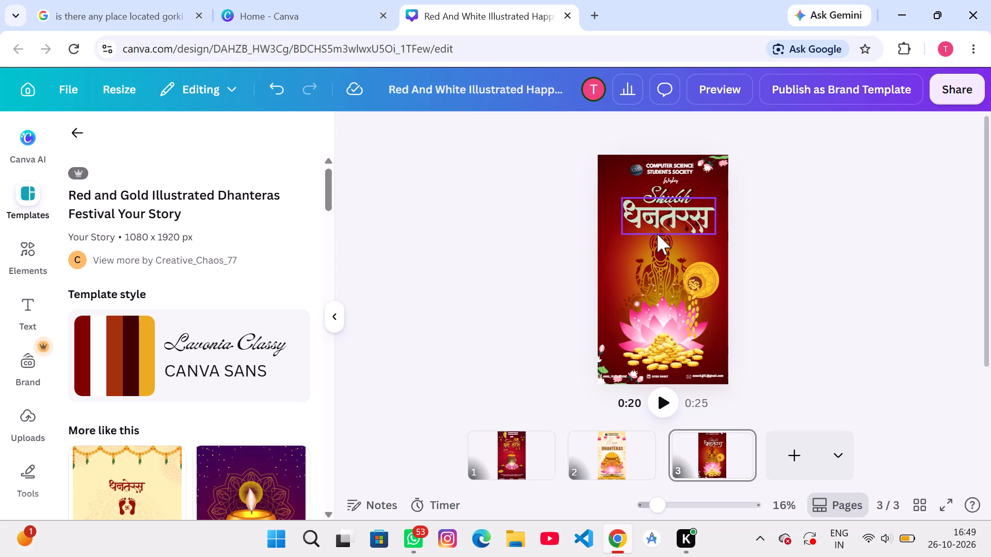
{"action": "left_click", "coordinate": [886, 310]}
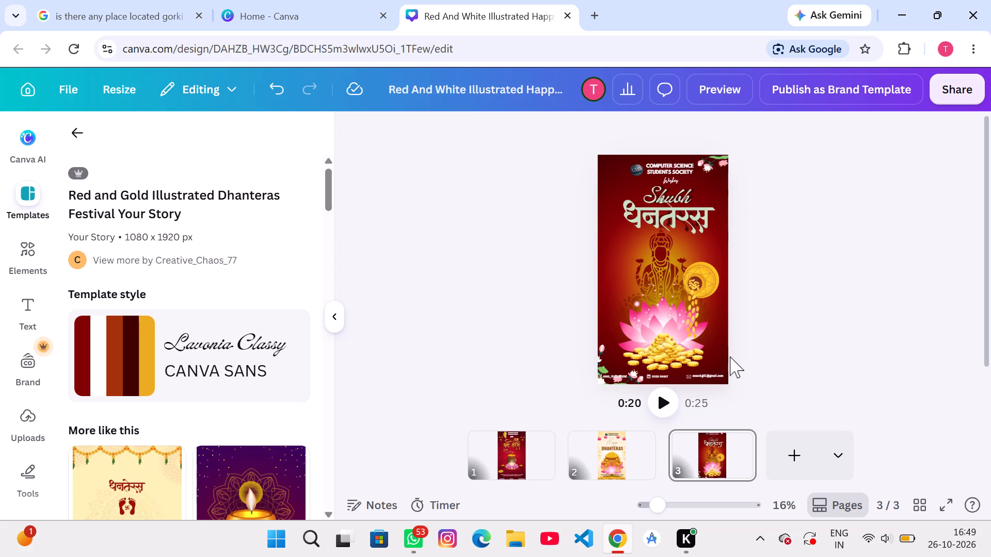
Compare page 3 with the other story pages and play page 3's animation.
{"action": "left_click", "coordinate": [604, 467]}
{"action": "left_click", "coordinate": [533, 438]}
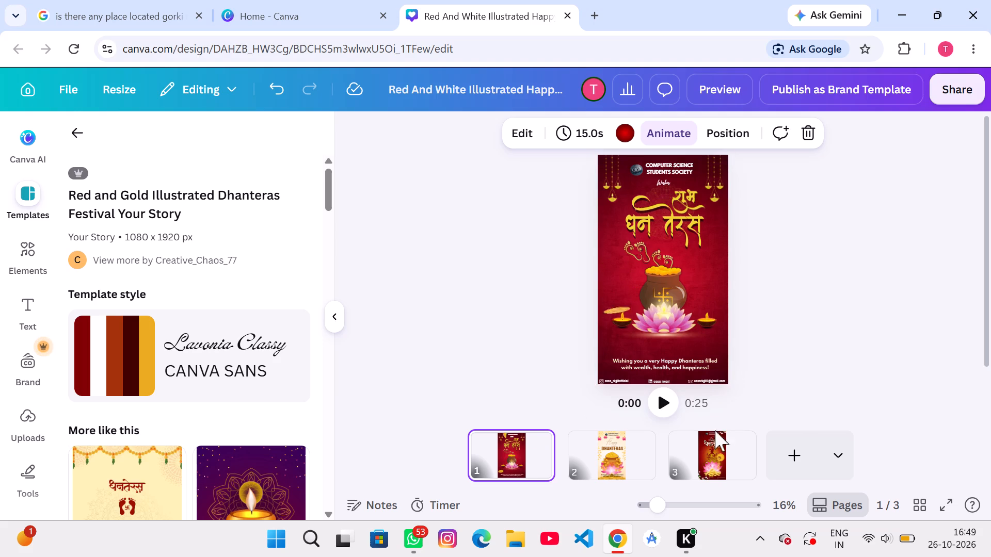
{"action": "left_click", "coordinate": [707, 452]}
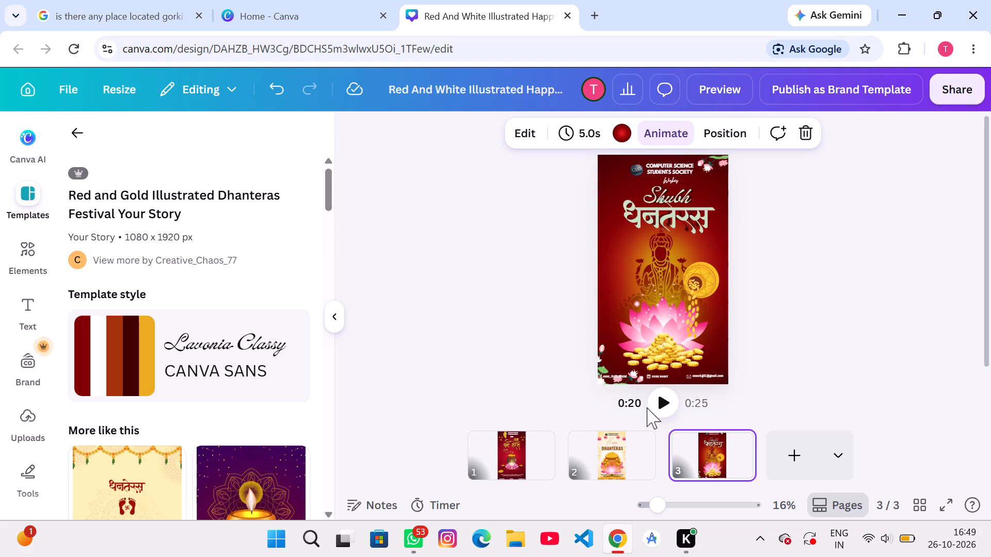
{"action": "left_click", "coordinate": [663, 398]}
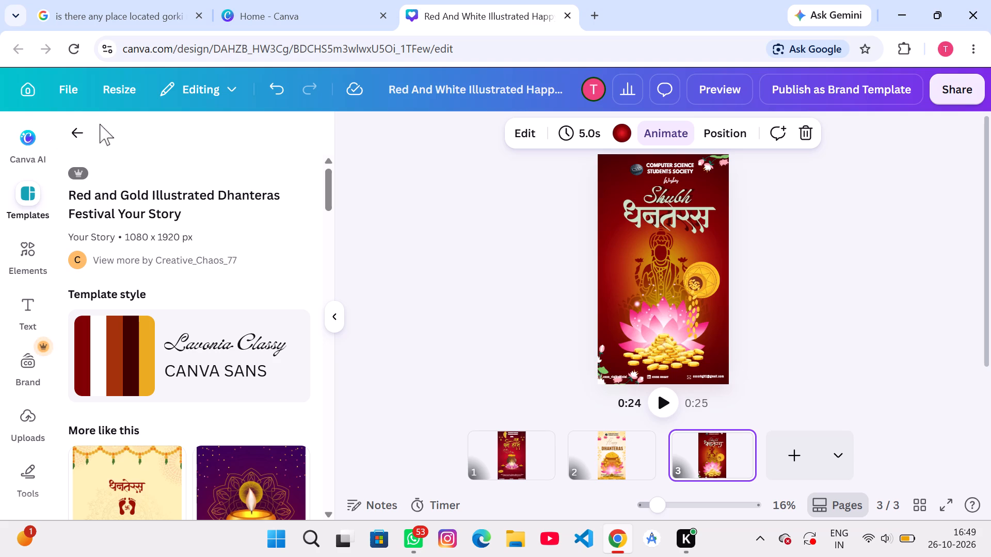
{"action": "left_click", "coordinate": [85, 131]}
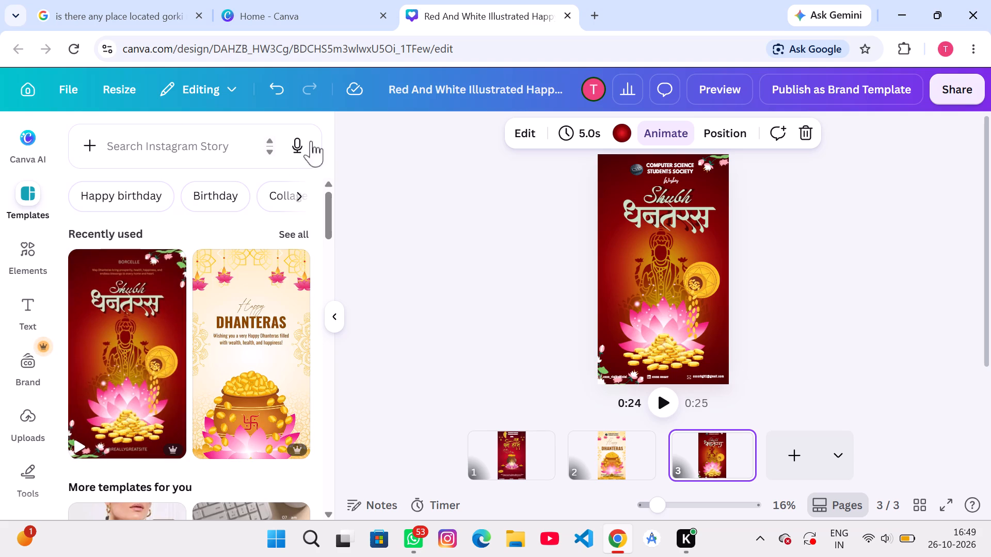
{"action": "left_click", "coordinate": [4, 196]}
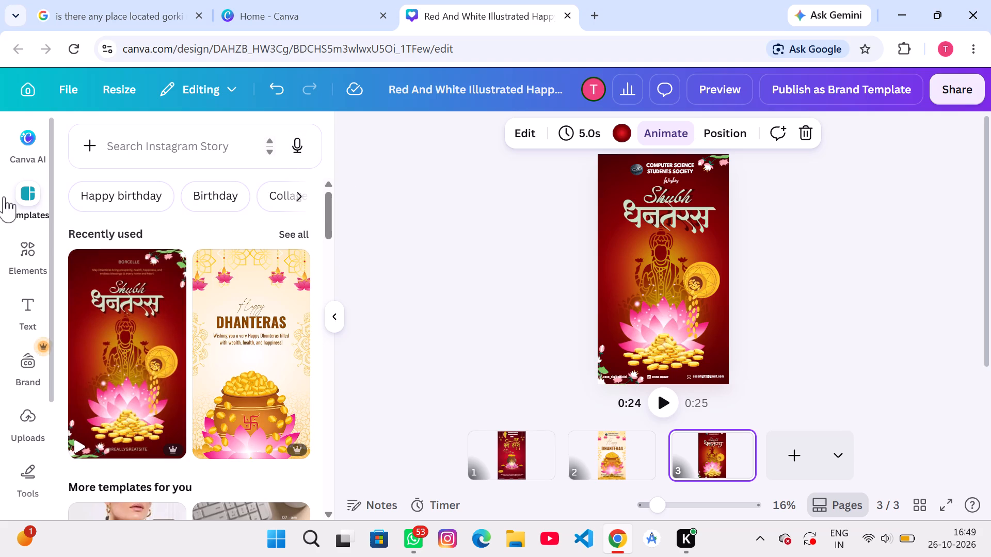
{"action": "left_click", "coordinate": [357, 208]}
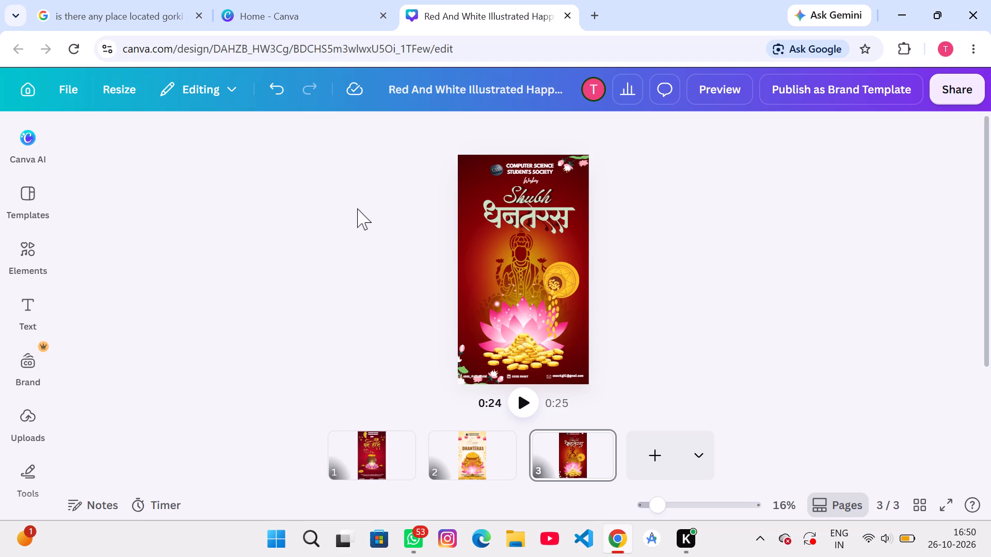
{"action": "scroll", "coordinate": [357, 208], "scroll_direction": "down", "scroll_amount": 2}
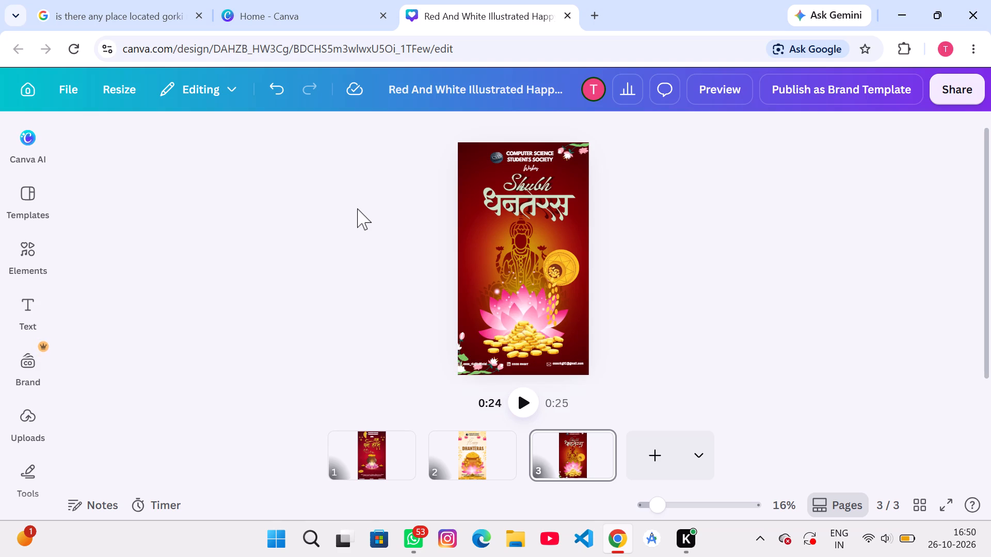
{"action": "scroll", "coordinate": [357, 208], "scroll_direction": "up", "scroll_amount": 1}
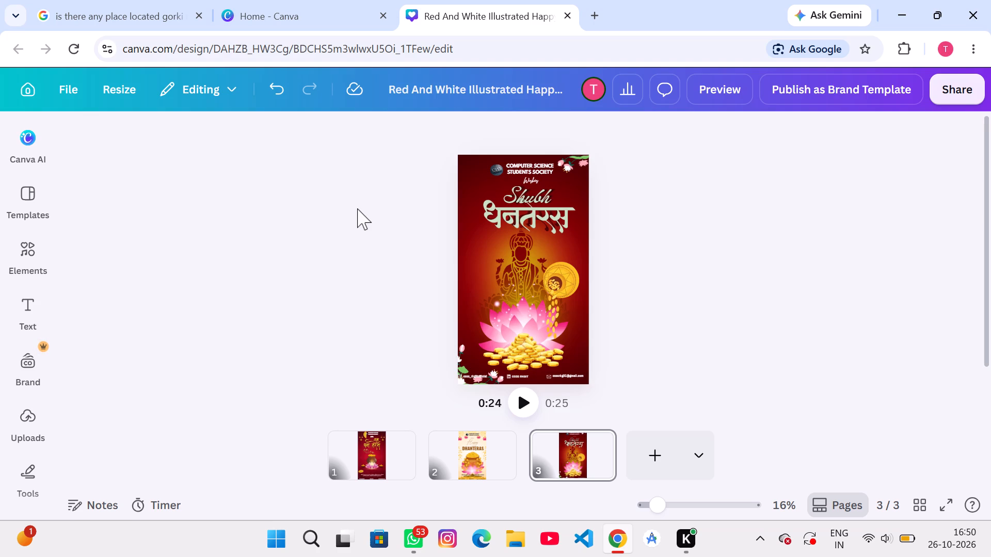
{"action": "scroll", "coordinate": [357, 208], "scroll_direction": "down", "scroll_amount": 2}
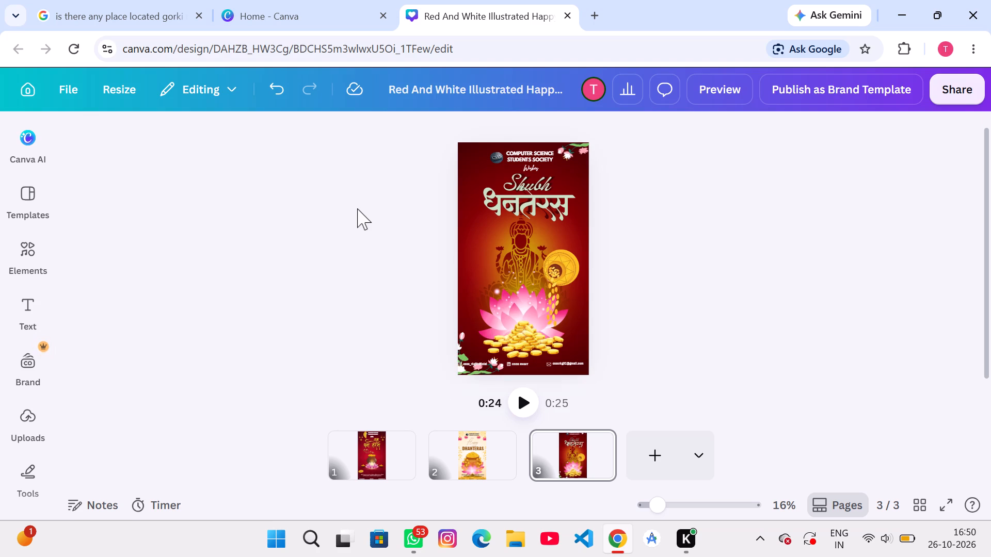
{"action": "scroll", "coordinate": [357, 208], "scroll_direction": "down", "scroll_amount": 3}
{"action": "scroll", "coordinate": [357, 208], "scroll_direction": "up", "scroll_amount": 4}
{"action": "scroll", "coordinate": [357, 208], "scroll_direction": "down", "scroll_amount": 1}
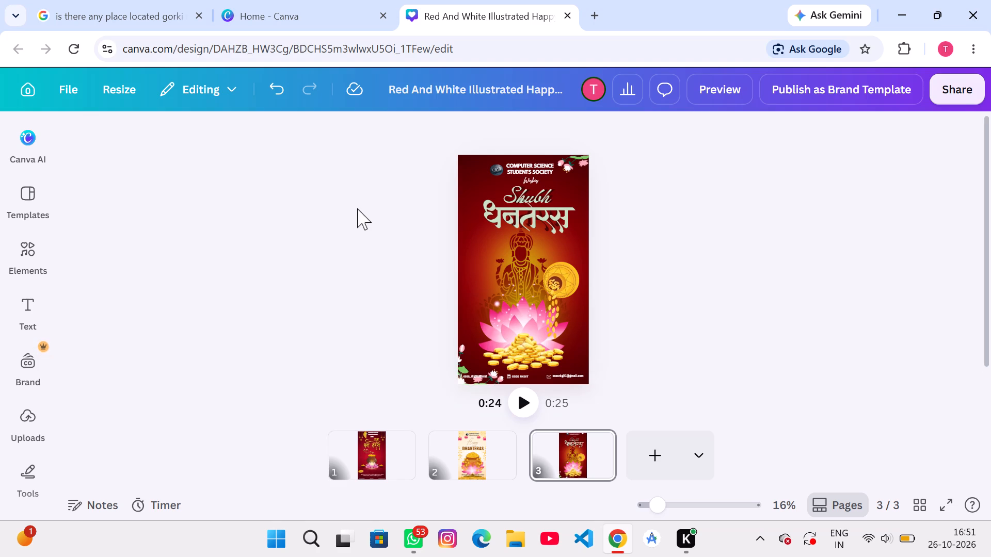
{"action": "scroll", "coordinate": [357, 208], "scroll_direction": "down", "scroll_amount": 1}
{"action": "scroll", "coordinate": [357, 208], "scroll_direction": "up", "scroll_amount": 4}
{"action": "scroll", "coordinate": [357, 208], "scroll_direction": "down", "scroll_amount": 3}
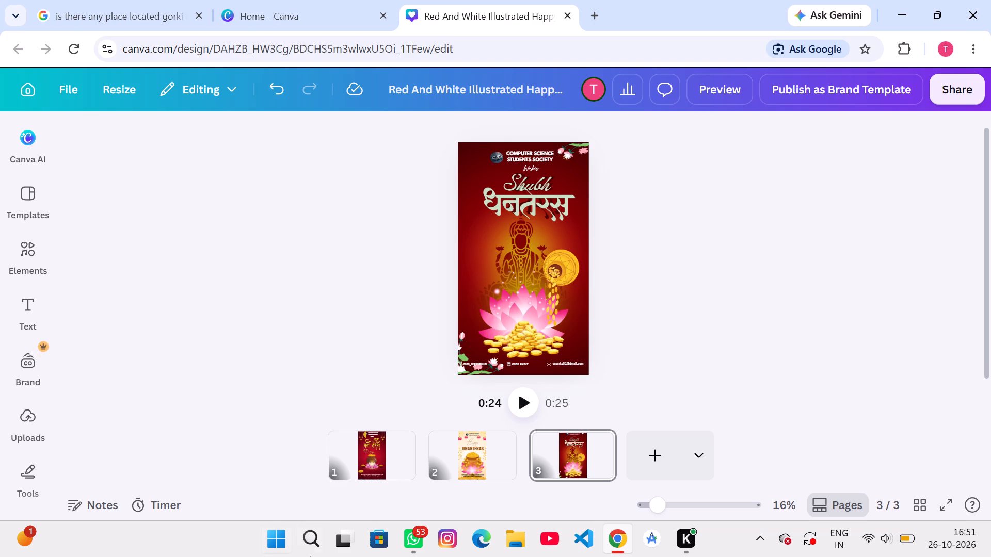
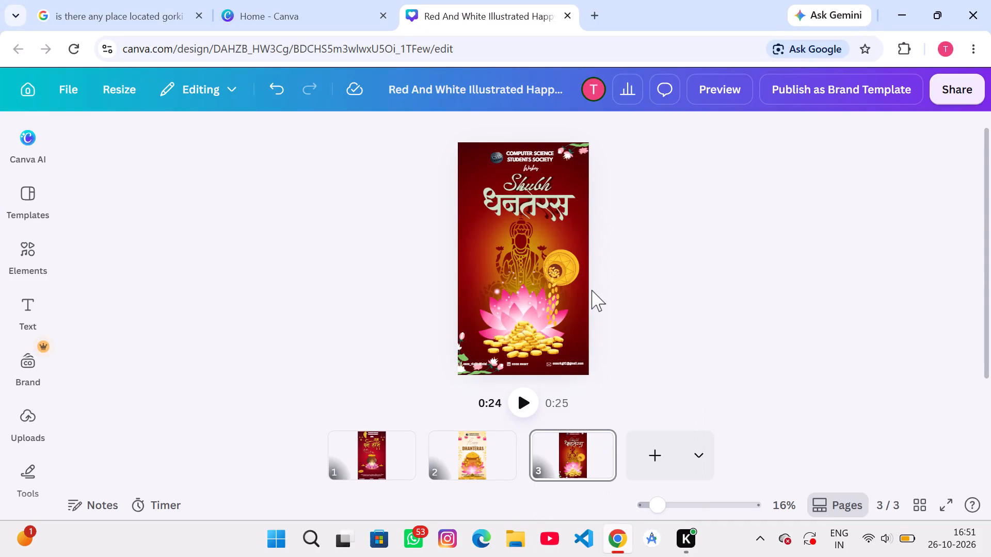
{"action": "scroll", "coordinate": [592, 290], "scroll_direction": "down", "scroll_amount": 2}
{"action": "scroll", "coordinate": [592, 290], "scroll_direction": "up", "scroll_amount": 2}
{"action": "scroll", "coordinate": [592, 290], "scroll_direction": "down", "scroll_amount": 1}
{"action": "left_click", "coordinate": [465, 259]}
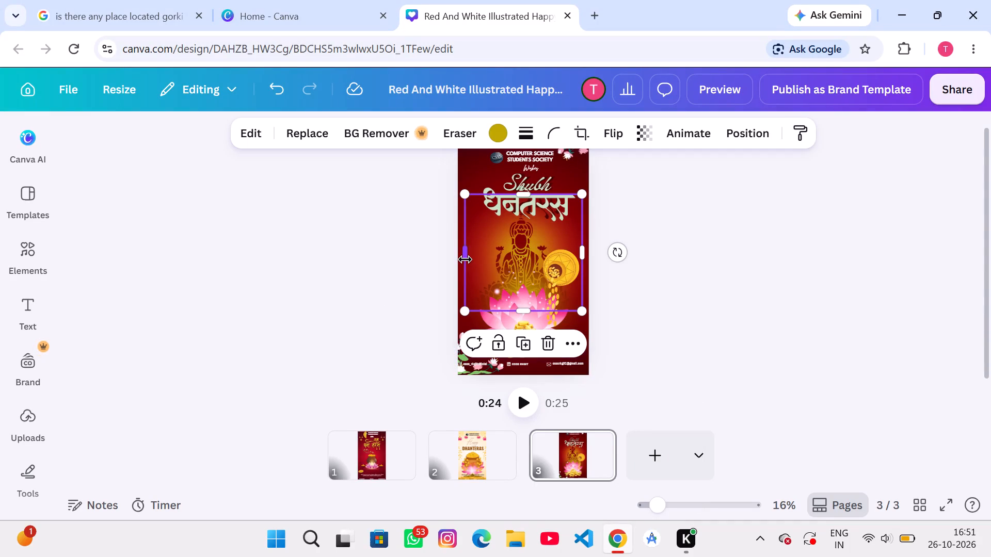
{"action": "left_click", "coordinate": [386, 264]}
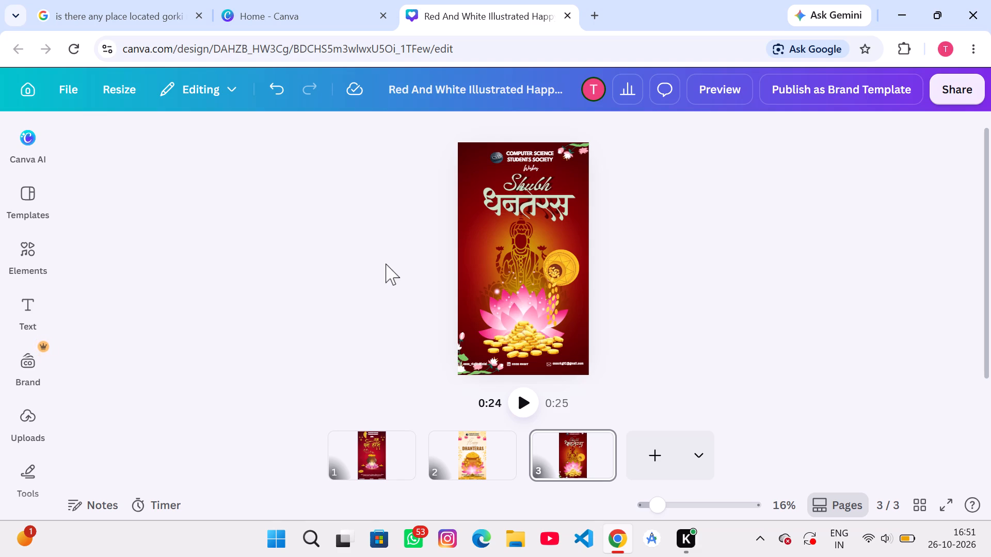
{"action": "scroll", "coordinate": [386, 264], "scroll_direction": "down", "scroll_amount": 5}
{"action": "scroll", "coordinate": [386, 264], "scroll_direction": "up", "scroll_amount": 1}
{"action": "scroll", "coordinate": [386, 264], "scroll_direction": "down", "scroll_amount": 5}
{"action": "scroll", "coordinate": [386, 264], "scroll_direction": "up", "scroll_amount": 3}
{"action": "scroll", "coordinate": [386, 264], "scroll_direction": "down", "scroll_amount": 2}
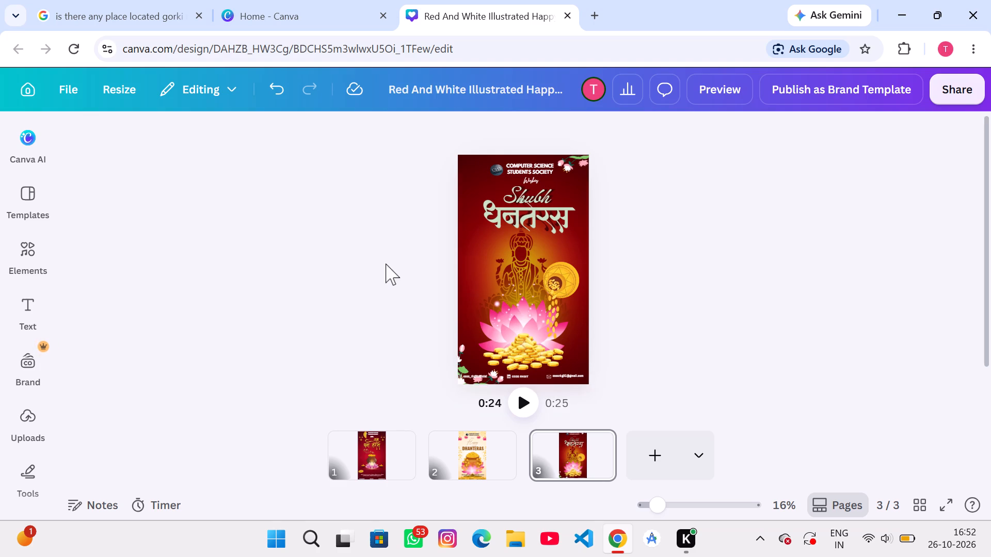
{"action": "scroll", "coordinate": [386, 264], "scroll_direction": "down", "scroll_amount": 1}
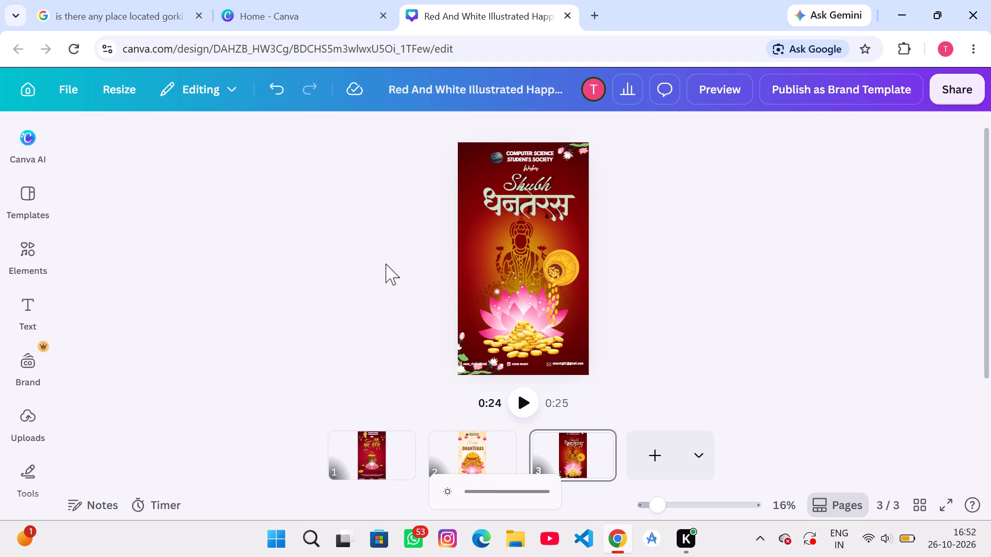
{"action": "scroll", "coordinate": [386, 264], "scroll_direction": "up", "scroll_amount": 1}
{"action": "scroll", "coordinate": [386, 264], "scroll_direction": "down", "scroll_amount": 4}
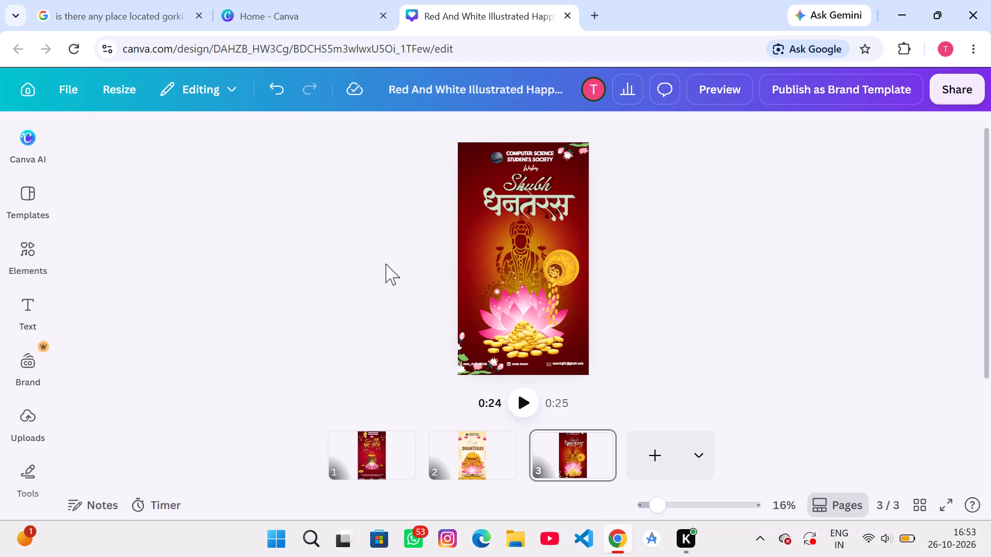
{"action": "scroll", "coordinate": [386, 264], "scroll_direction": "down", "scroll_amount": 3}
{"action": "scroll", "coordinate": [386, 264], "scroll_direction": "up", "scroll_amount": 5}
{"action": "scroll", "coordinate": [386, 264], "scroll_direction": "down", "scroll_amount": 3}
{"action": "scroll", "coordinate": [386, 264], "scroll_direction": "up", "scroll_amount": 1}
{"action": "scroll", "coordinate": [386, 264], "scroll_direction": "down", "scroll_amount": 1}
Open page 1 of the story design and look over its full layout from the society header to the contact footer.
{"action": "scroll", "coordinate": [386, 264], "scroll_direction": "down", "scroll_amount": 2}
{"action": "left_click", "coordinate": [380, 454]}
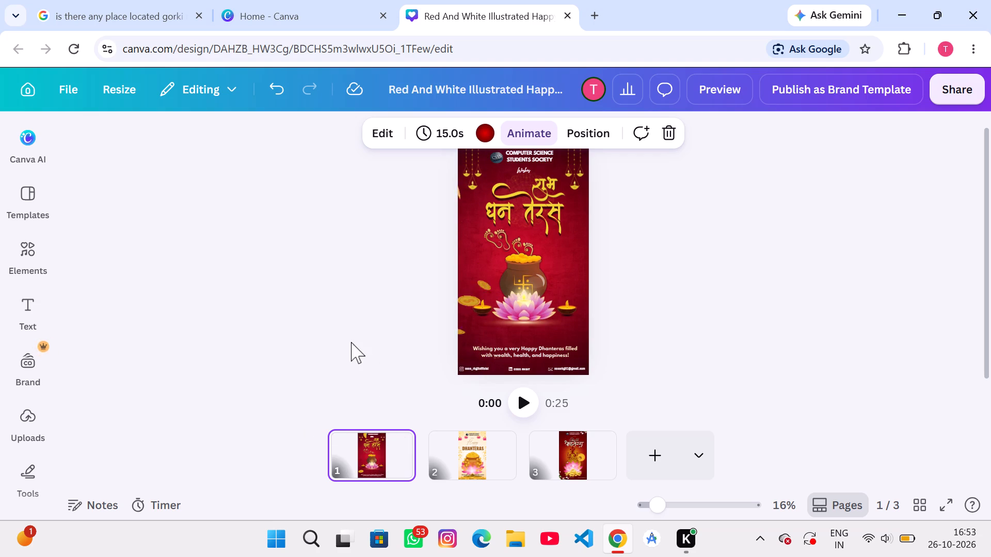
{"action": "scroll", "coordinate": [338, 310], "scroll_direction": "down", "scroll_amount": 2}
{"action": "scroll", "coordinate": [338, 310], "scroll_direction": "up", "scroll_amount": 1}
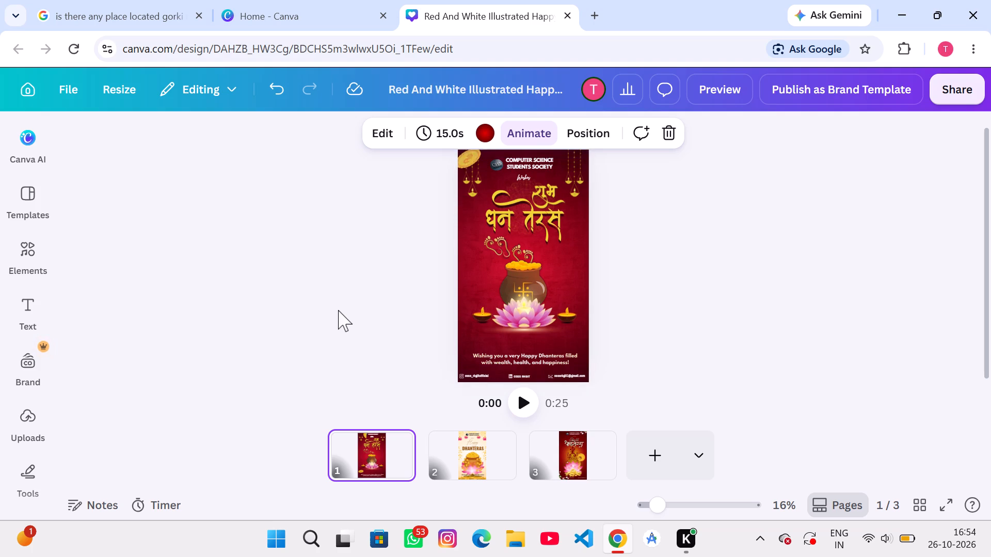
{"action": "scroll", "coordinate": [338, 310], "scroll_direction": "up", "scroll_amount": 1}
{"action": "scroll", "coordinate": [338, 310], "scroll_direction": "down", "scroll_amount": 1}
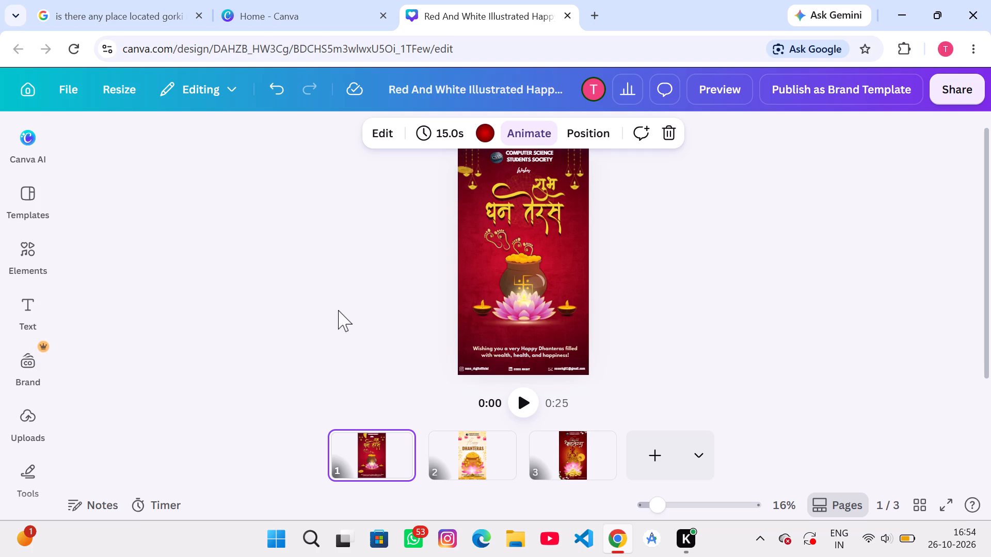
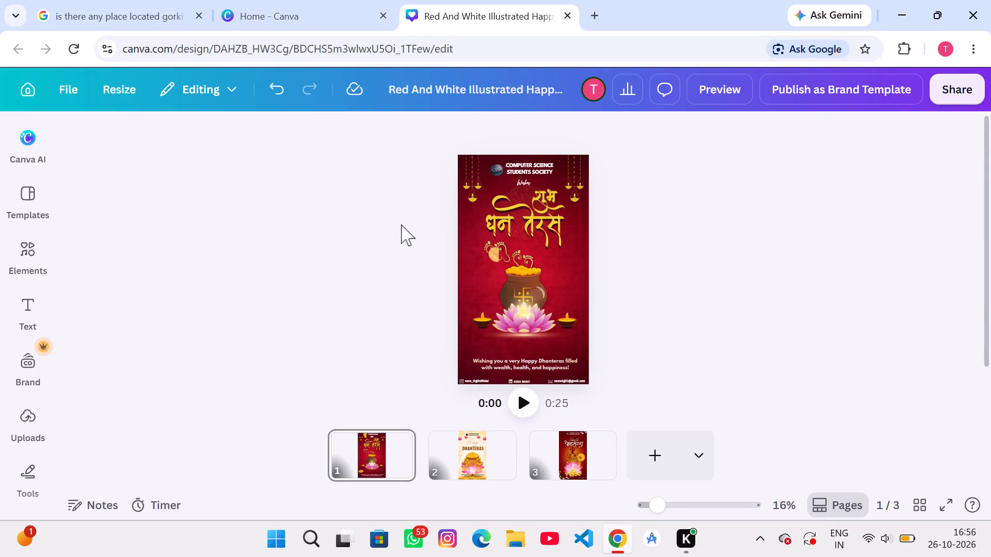
Go to page 2, the cream "Happy Dhanteras" story design, to check its layout.
{"action": "left_click", "coordinate": [475, 467]}
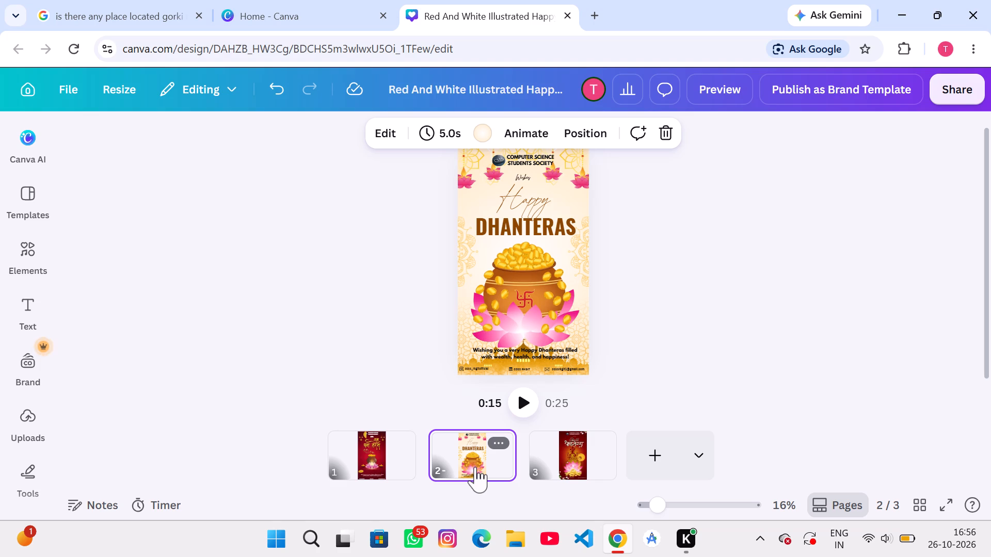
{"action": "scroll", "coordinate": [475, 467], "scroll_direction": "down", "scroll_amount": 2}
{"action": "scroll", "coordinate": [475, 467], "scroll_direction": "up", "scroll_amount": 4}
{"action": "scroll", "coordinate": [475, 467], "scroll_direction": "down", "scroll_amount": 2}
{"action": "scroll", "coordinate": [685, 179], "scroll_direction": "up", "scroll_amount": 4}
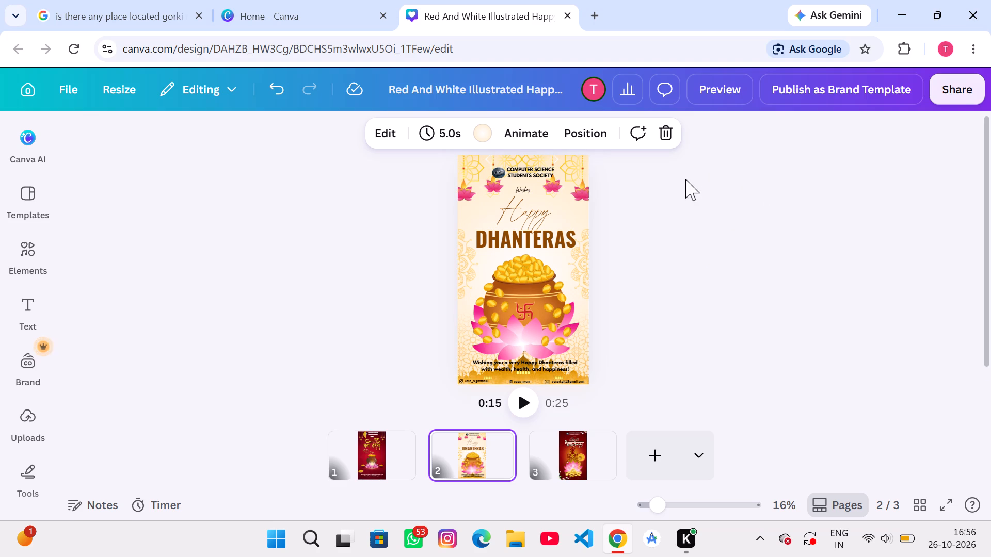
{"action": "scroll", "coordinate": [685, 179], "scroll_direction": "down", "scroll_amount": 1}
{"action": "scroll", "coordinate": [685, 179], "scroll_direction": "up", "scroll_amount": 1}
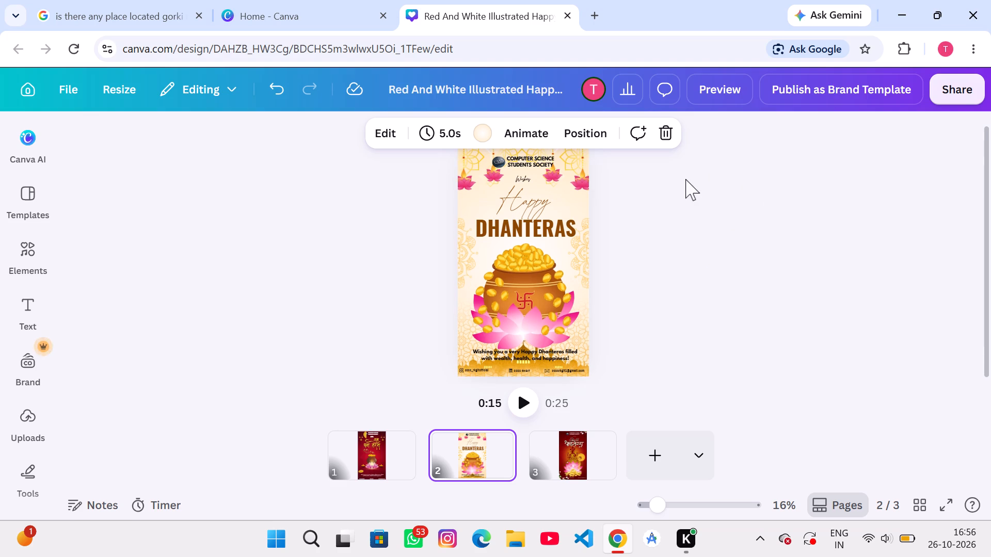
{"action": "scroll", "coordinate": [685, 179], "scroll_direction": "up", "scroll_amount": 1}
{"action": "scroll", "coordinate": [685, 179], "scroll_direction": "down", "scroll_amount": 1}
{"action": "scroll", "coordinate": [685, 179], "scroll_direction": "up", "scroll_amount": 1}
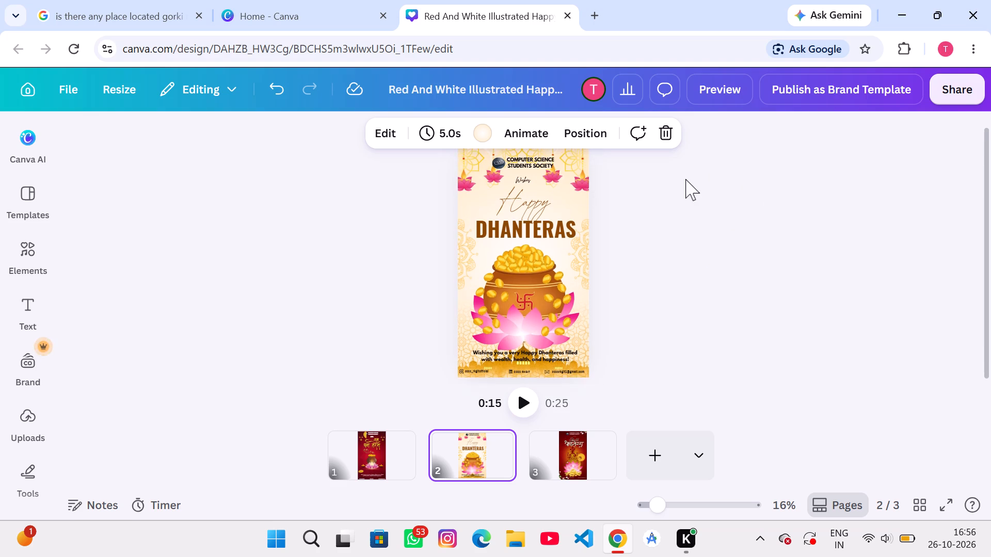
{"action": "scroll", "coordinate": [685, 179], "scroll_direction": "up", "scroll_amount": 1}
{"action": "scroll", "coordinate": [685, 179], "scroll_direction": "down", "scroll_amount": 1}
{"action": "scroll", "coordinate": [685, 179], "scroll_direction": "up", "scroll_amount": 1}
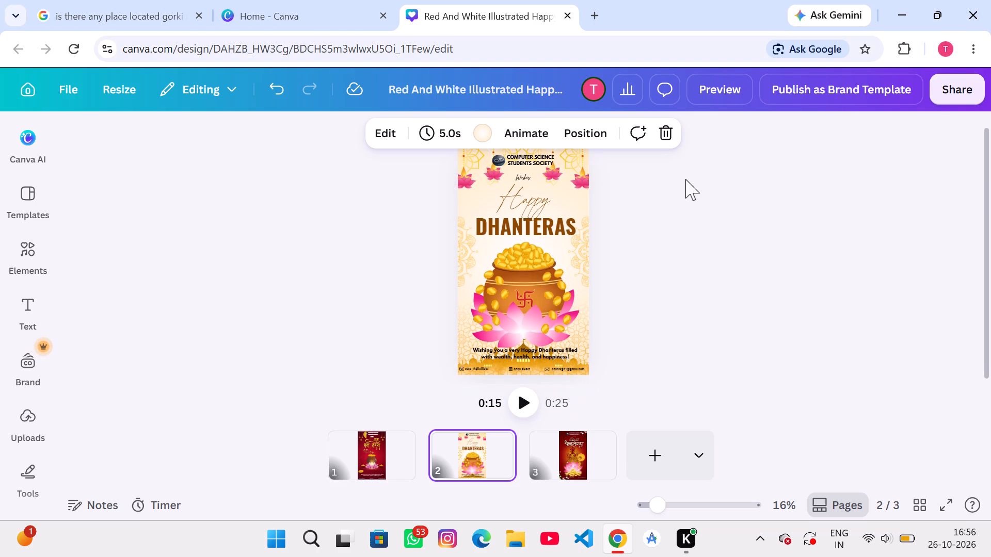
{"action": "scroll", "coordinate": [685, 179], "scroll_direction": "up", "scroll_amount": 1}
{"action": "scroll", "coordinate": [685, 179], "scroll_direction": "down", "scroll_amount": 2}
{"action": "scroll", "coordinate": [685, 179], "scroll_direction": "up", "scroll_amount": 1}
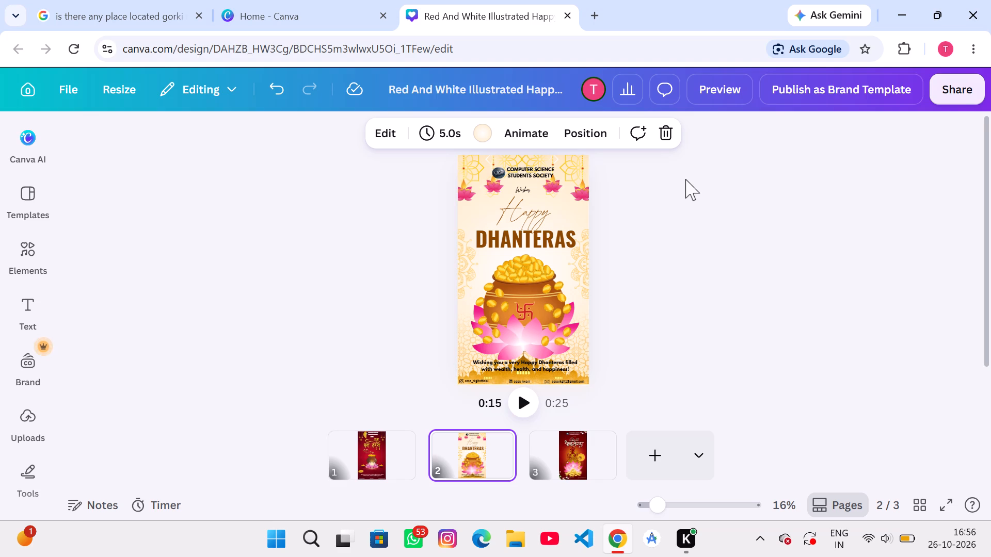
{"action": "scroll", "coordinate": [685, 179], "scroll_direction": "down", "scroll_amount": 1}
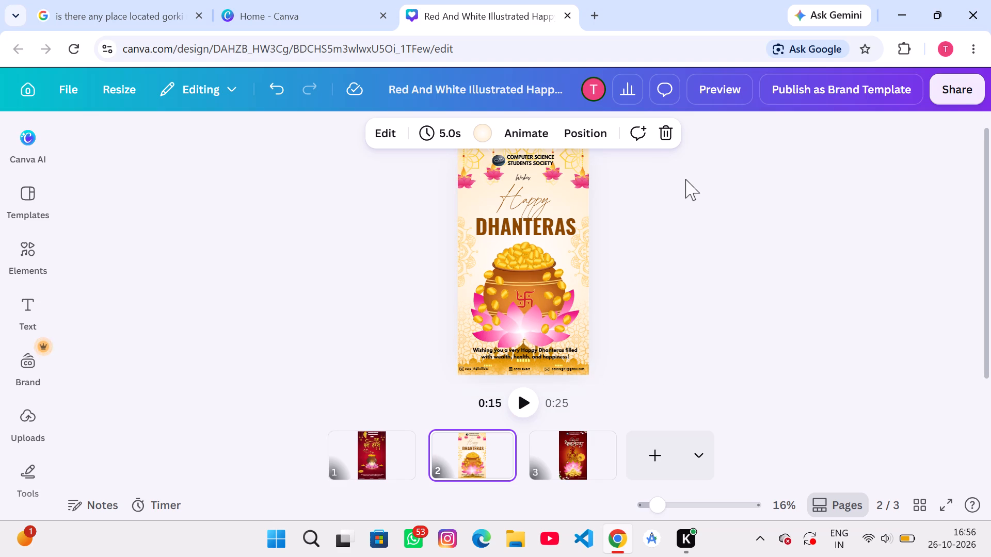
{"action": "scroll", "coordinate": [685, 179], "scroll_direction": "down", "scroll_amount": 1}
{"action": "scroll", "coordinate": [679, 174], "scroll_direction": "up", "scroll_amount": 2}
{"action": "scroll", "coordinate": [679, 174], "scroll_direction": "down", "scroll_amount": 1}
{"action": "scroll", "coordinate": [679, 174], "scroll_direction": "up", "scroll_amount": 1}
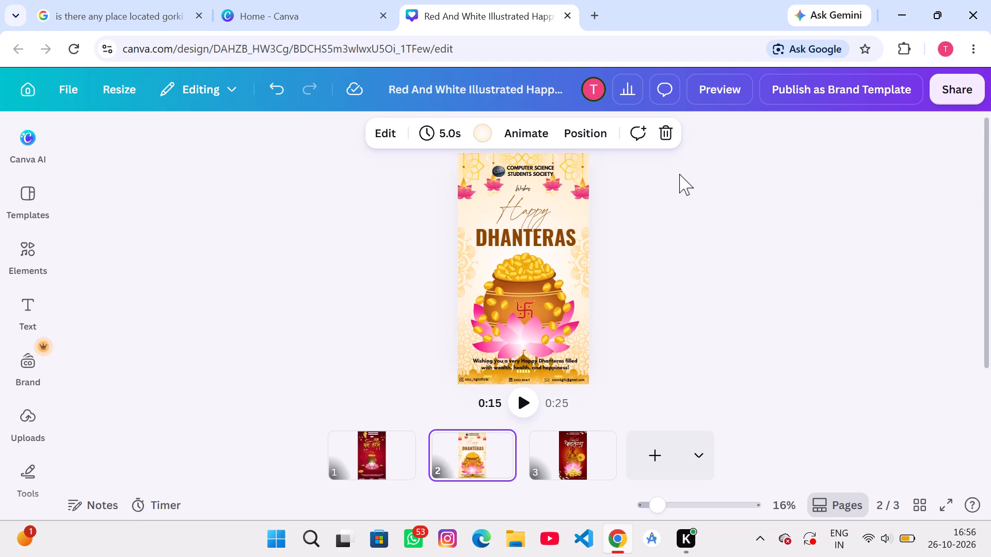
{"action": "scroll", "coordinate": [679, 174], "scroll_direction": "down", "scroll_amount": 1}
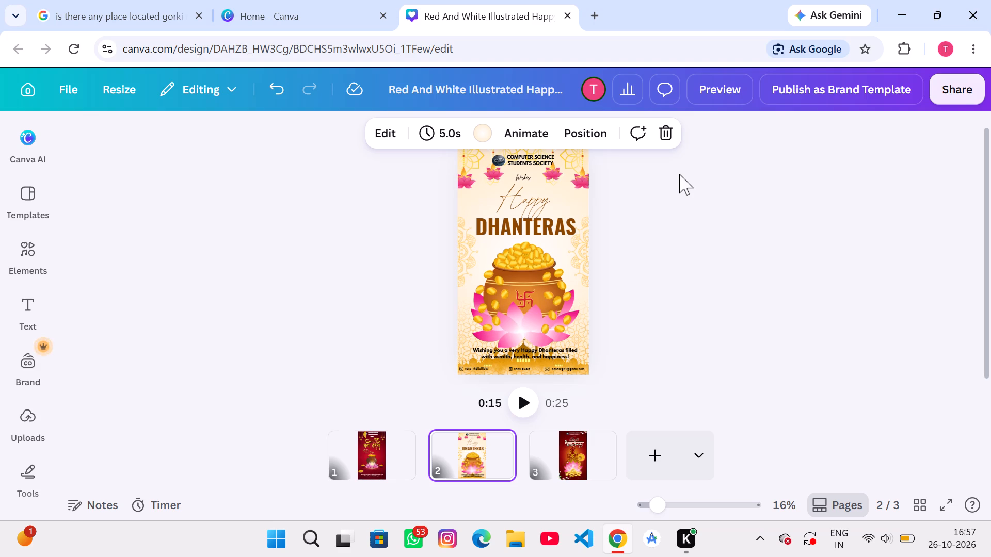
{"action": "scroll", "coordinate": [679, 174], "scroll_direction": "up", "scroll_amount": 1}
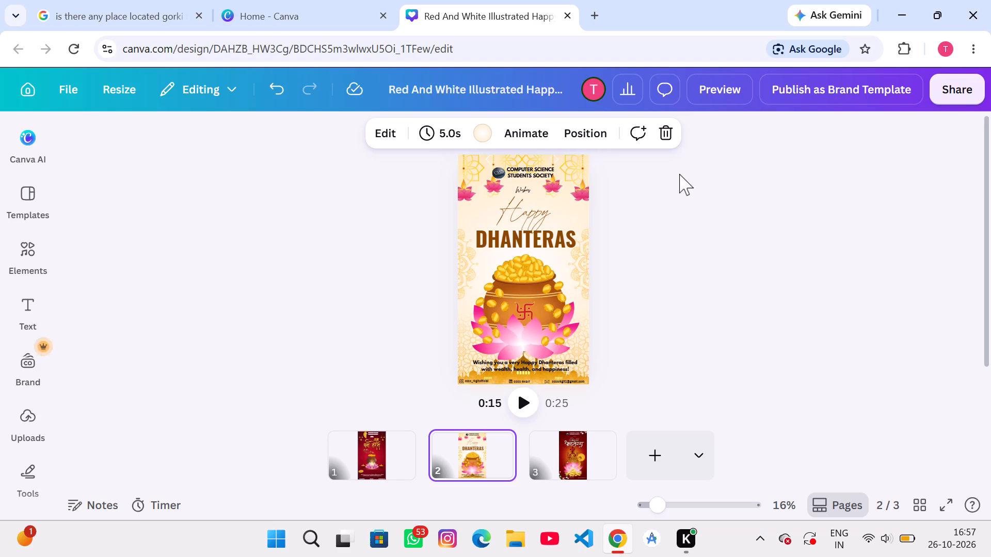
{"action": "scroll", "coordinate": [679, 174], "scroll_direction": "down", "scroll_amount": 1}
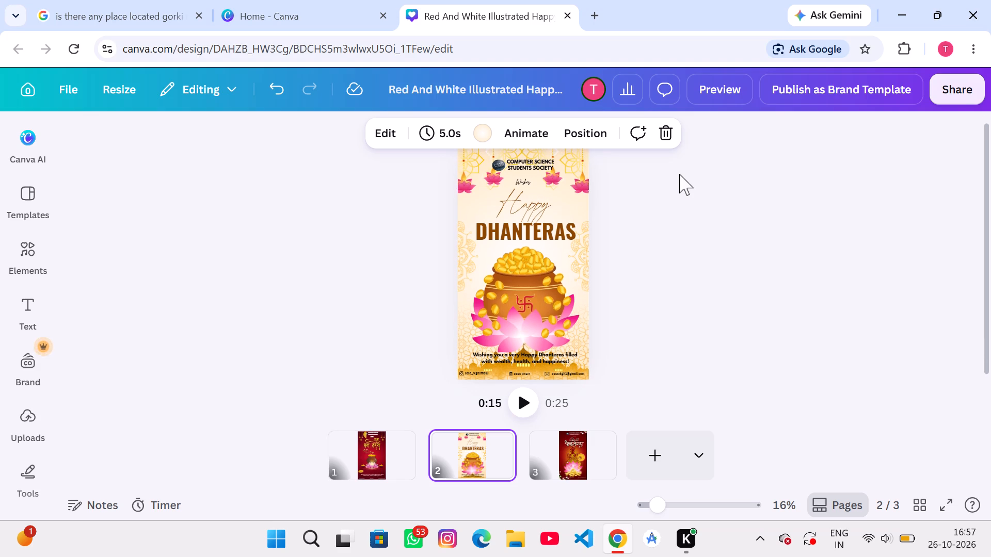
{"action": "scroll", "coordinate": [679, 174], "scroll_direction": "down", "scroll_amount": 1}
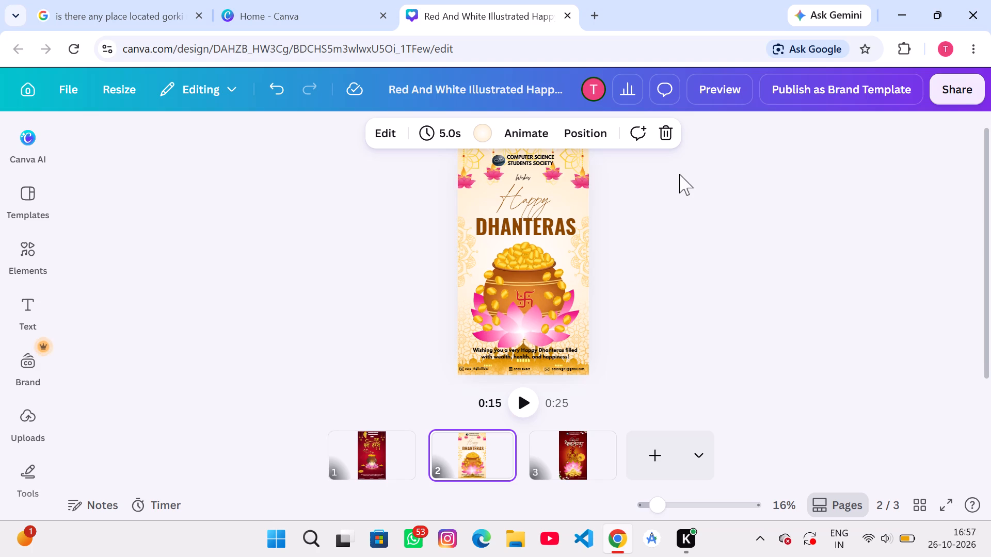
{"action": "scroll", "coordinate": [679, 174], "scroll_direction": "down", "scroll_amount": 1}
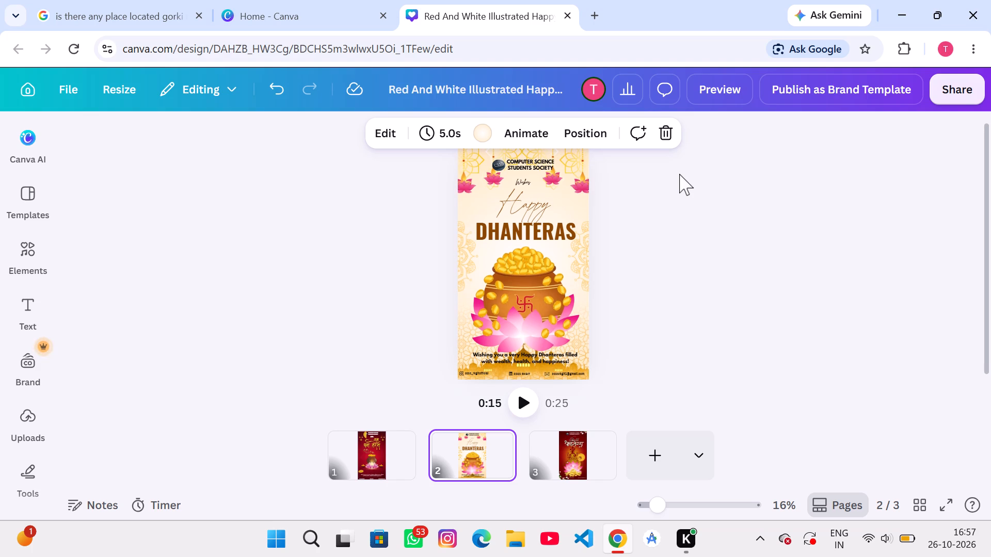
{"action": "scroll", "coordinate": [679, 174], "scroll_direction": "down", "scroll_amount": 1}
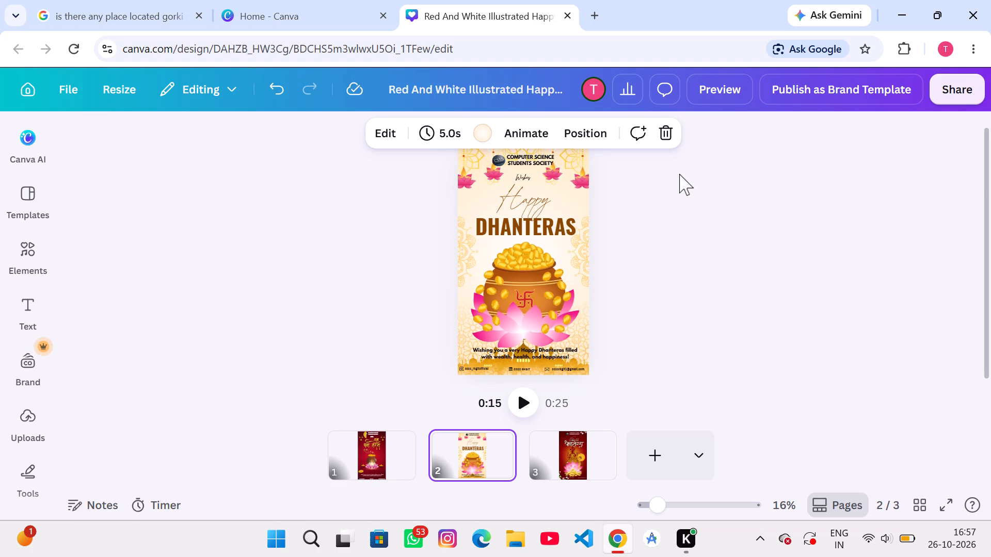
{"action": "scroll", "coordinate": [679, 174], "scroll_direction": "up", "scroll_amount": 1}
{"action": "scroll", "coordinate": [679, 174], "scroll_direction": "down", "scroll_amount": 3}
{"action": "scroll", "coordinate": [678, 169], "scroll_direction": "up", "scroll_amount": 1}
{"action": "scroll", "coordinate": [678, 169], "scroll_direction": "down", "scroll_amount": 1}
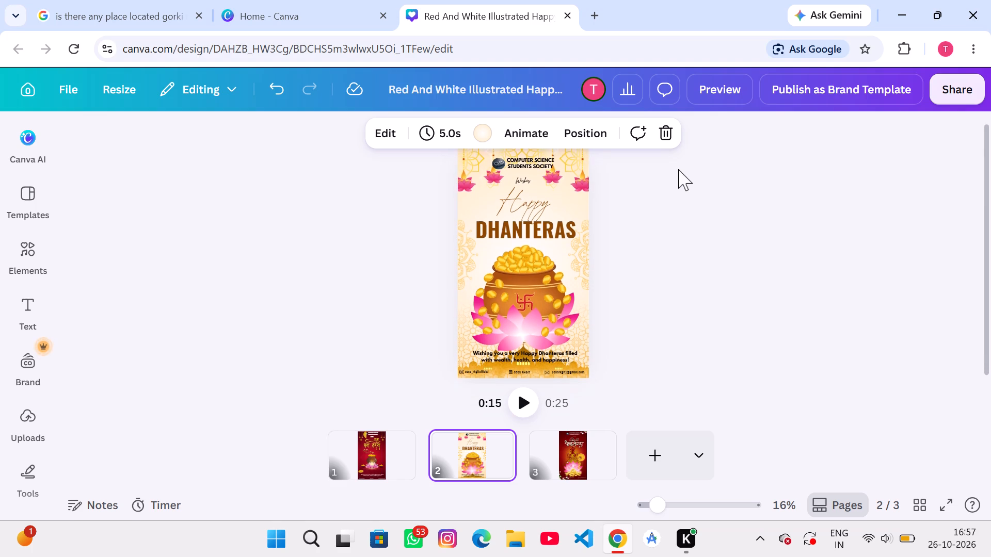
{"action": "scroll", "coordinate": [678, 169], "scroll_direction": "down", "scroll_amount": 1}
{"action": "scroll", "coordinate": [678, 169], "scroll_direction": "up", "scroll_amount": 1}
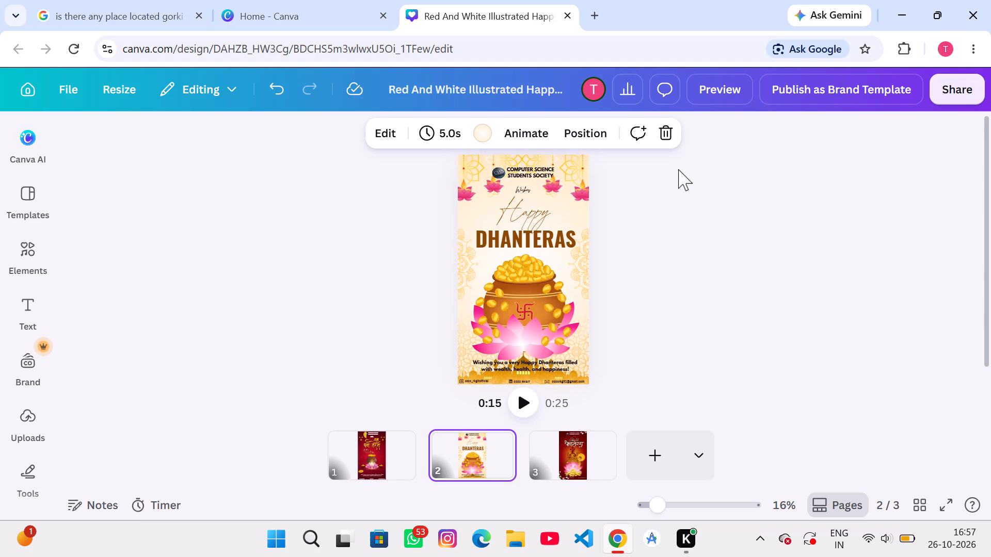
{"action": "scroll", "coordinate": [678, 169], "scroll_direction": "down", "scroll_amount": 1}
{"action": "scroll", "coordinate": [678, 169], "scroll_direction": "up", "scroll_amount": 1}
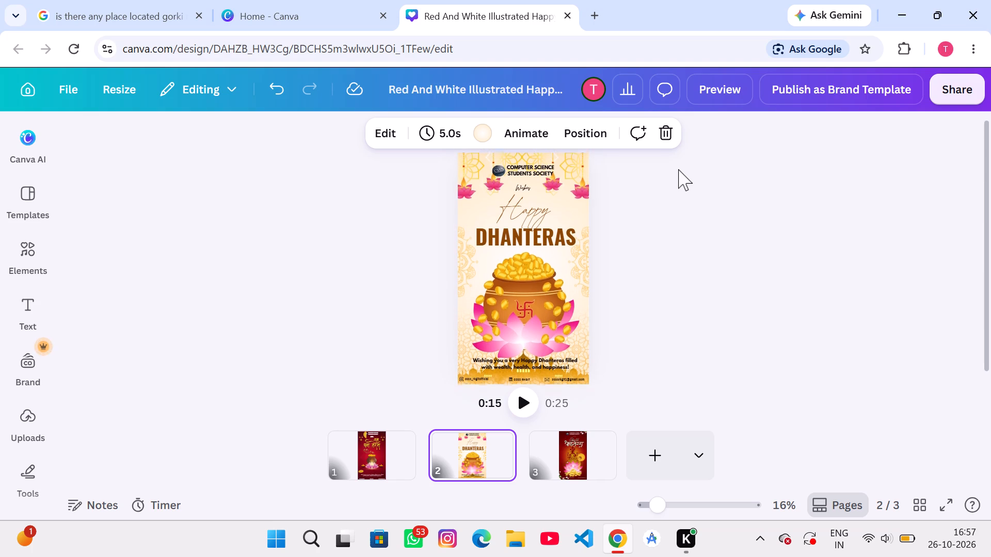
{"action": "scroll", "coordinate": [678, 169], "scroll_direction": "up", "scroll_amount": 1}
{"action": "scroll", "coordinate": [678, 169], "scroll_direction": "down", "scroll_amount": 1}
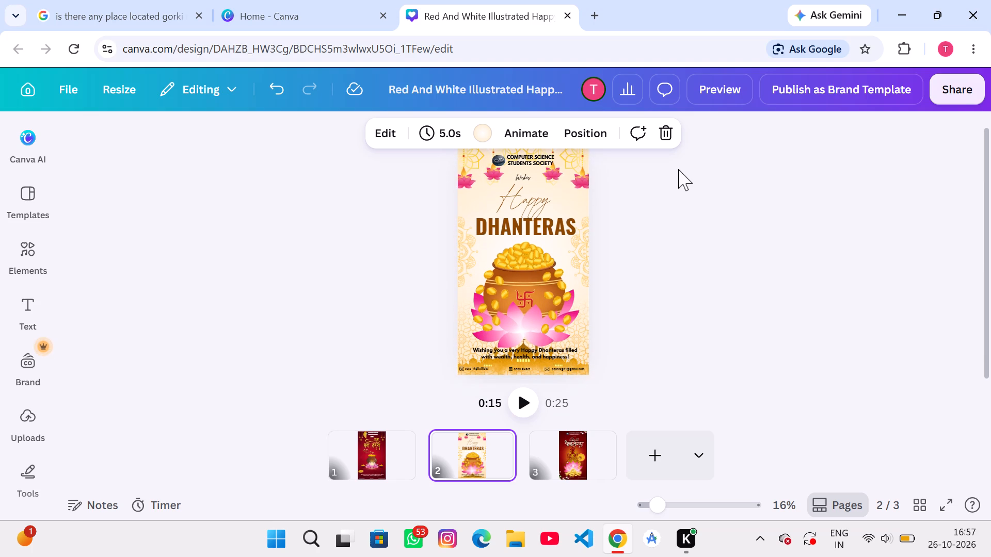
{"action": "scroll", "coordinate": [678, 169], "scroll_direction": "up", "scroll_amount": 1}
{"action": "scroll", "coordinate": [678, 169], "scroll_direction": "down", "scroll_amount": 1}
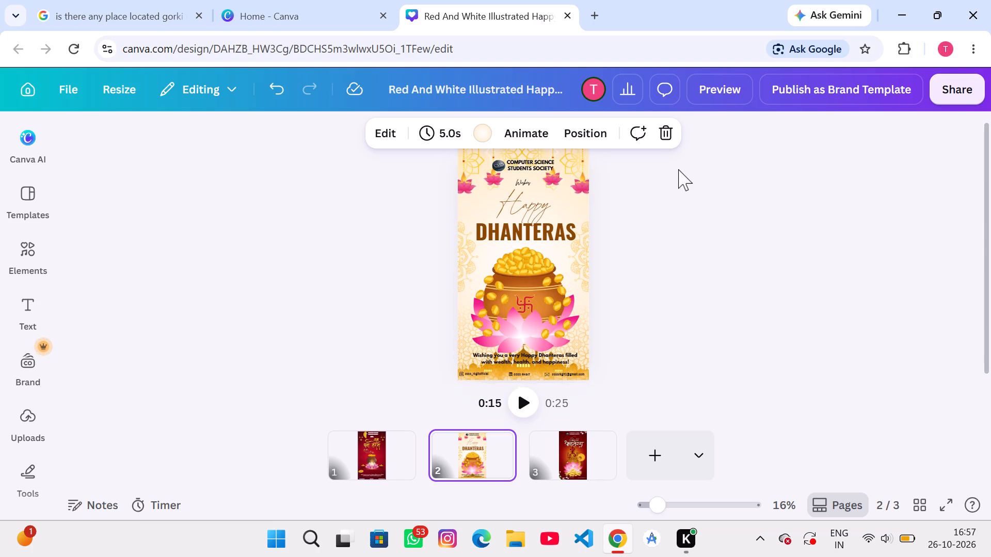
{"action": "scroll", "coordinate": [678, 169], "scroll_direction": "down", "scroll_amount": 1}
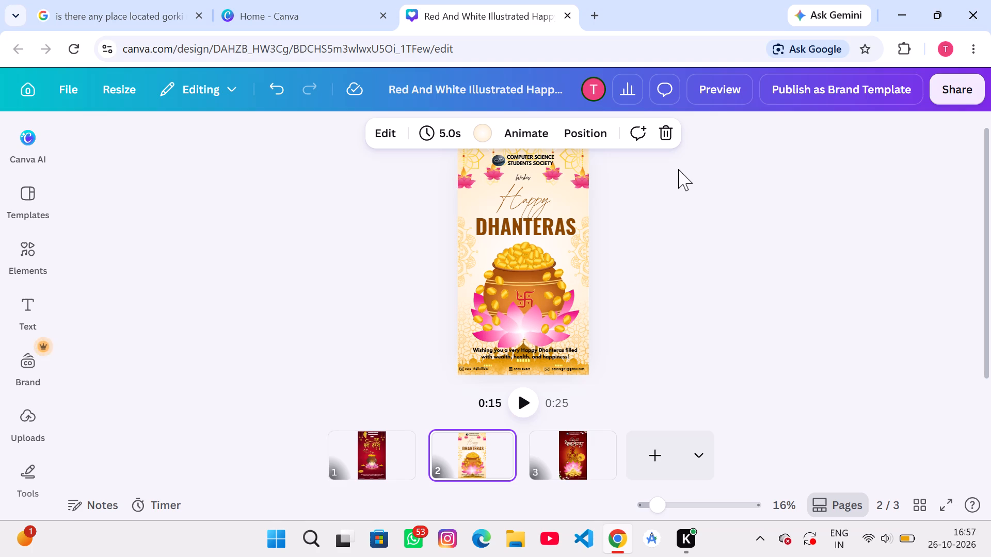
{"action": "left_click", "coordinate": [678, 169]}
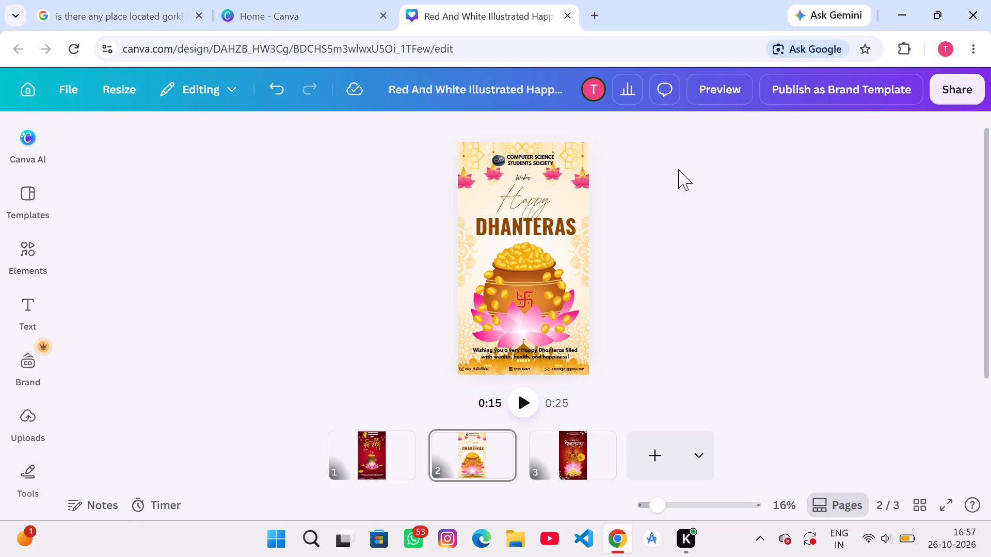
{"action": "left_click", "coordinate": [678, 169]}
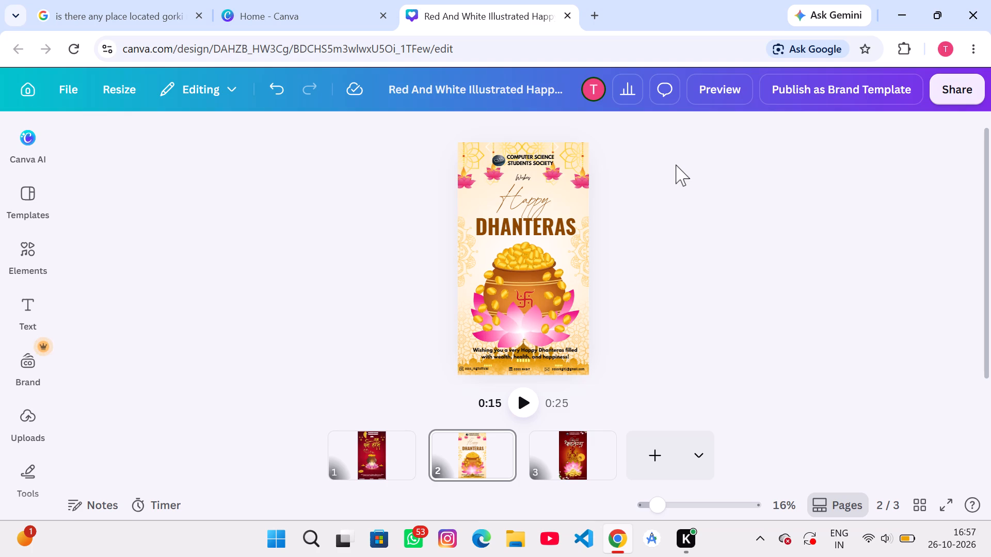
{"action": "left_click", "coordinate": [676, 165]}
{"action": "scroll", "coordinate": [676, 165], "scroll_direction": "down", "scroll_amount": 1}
Go from page 2 to page 3 of the Dhanteras story to review its layout.
{"action": "scroll", "coordinate": [676, 165], "scroll_direction": "up", "scroll_amount": 1}
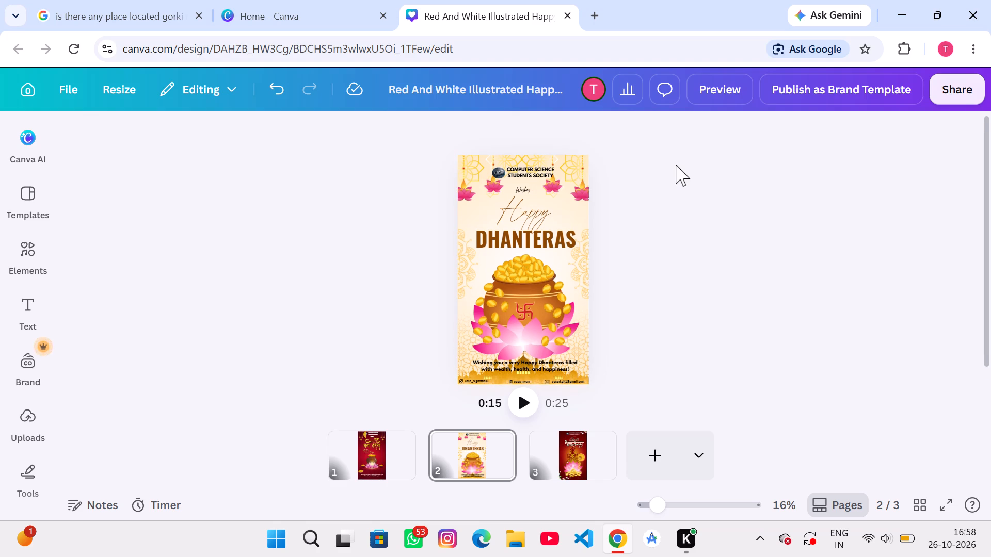